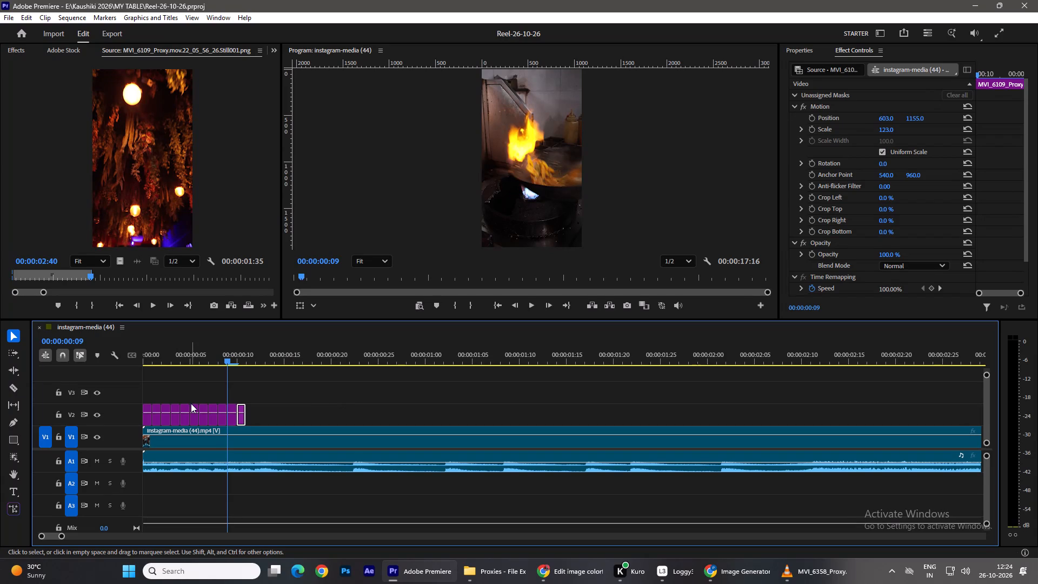
Play back and scrub through the short clips at the start of the timeline to review their pacing.
key(space)
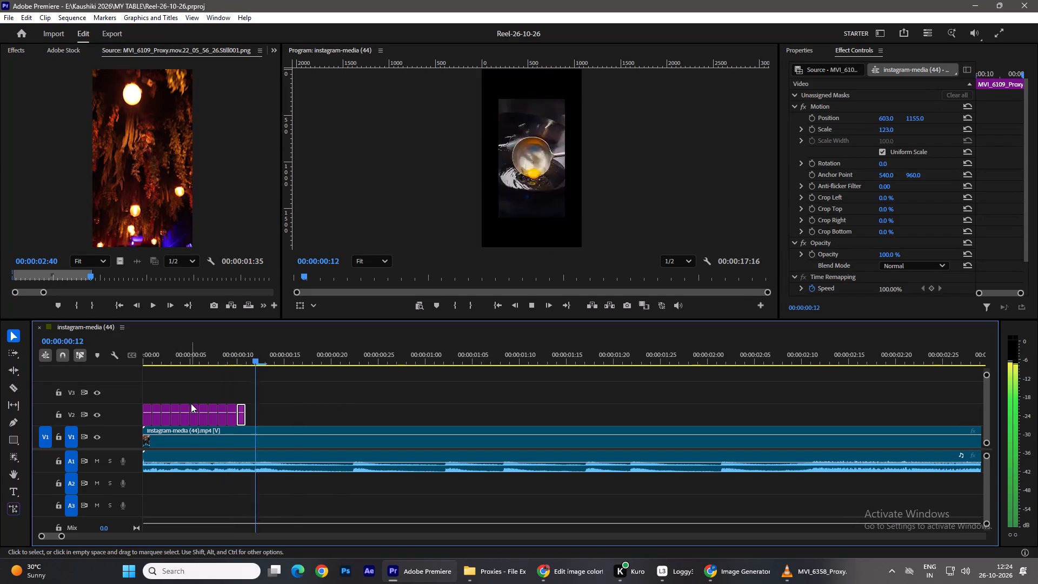
key(space)
drag(341, 353, 25, 370)
key(space)
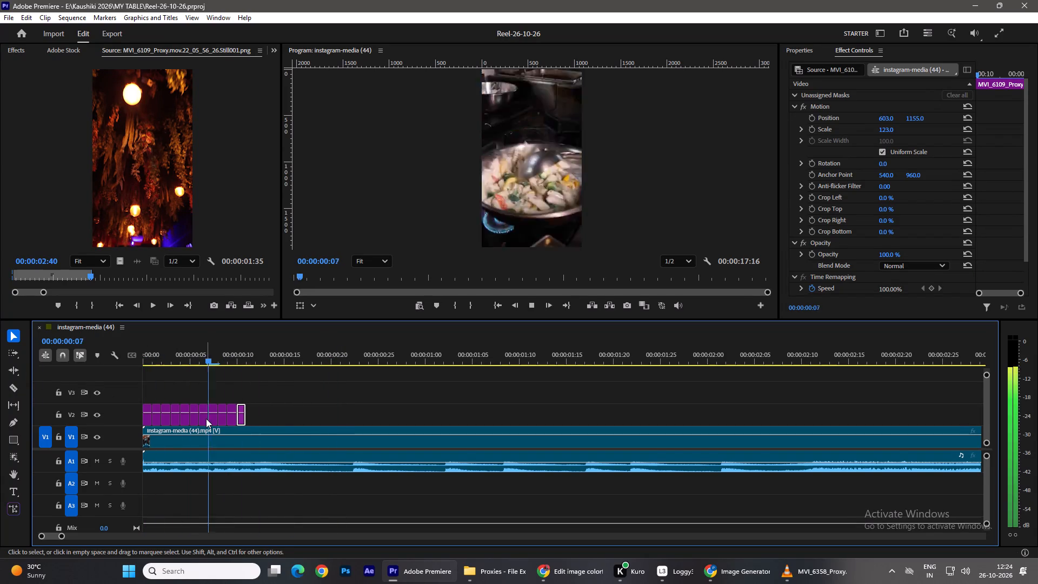
key(space)
key(space)
key(space)
drag(340, 356, 213, 356)
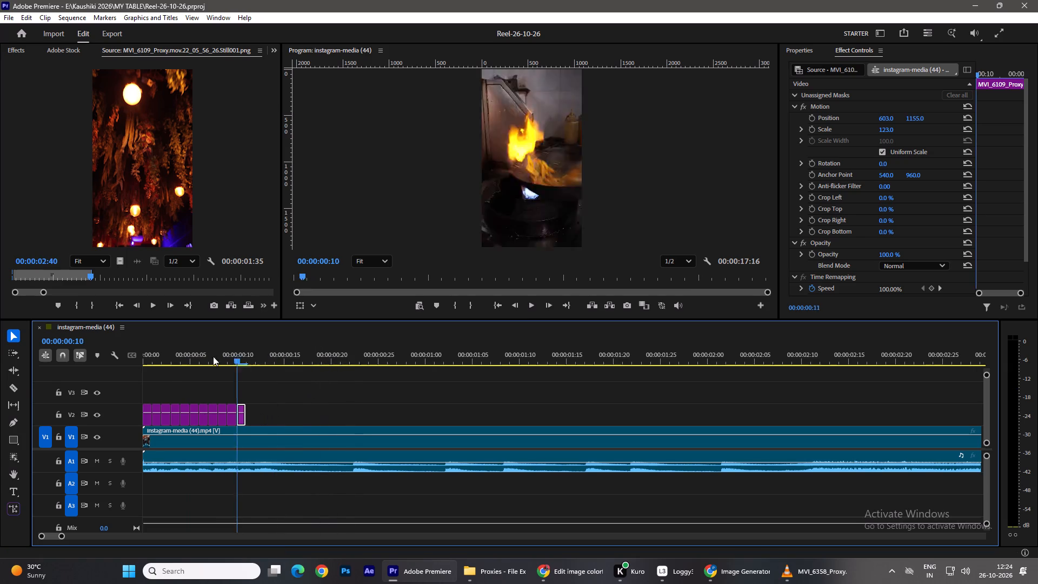
drag(213, 356, 127, 356)
Nest all the short clips on track V2 into a single sequence, keeping the default name.
drag(296, 390, 129, 408)
right_click(176, 412)
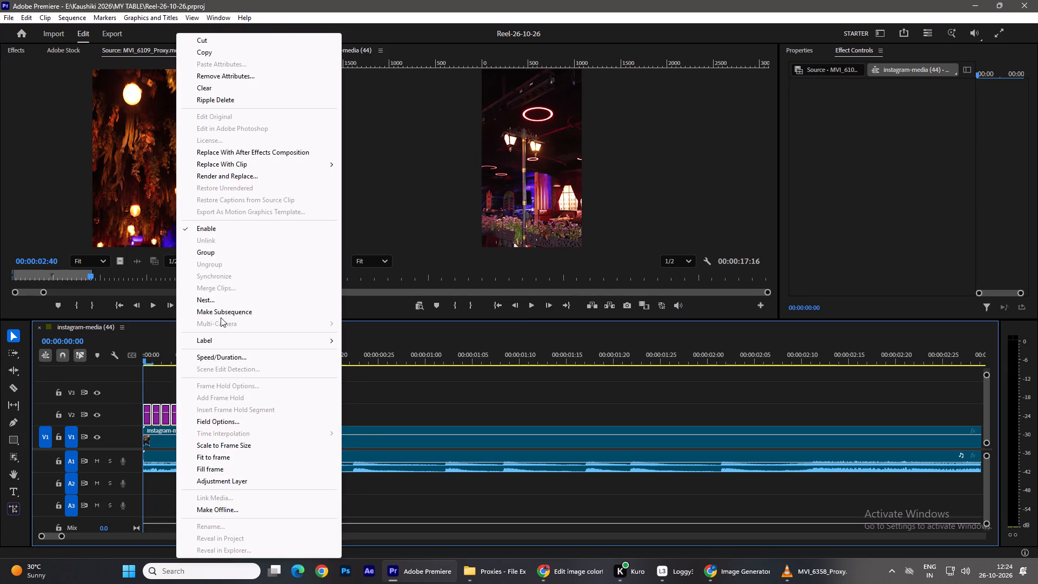
click(216, 301)
click(545, 295)
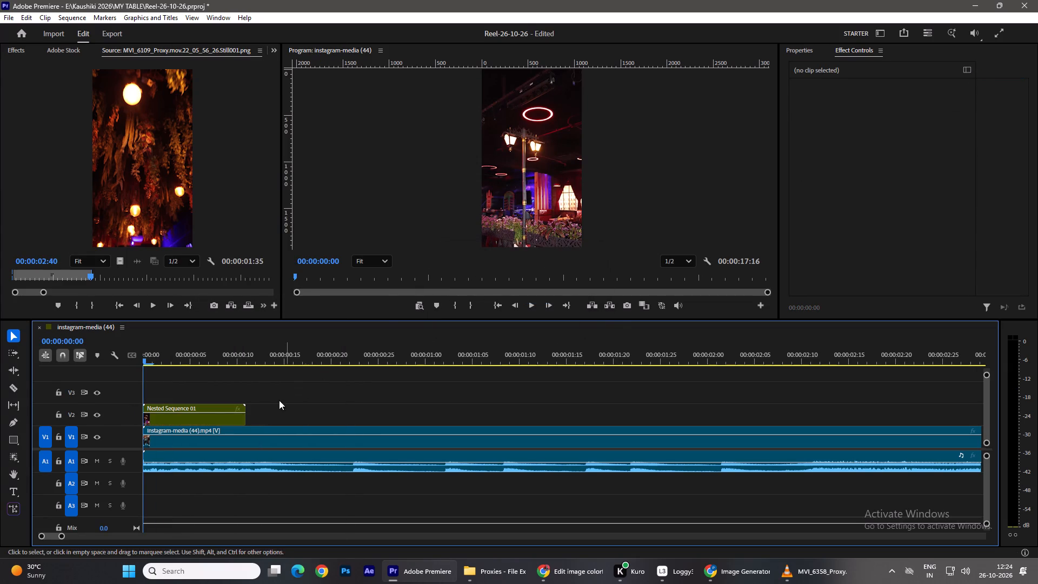
Set the nested sequence's speed to 80% with Optical flow time interpolation.
click(227, 415)
right_click(225, 415)
click(273, 343)
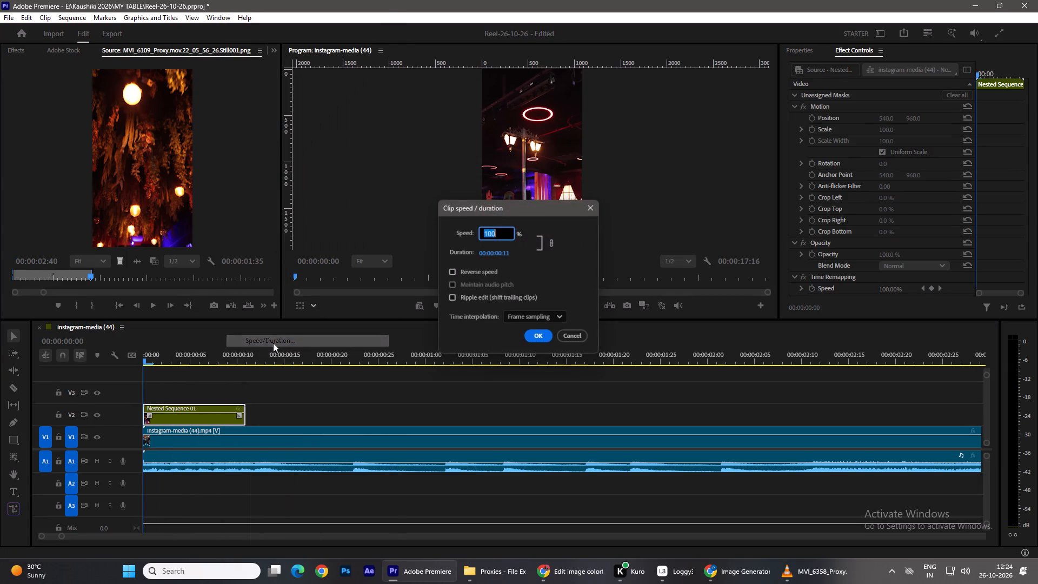
text(80)
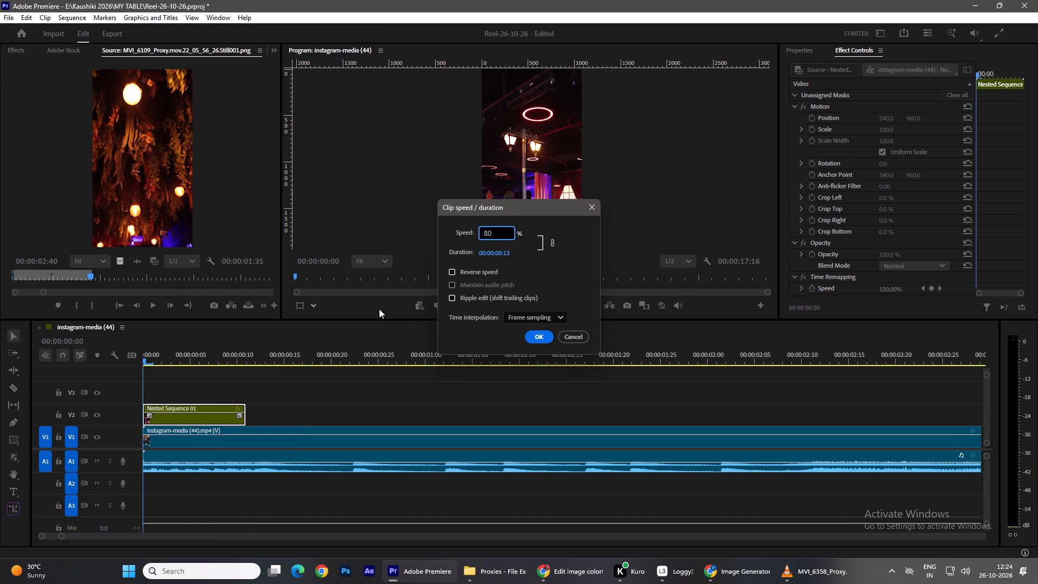
click(530, 318)
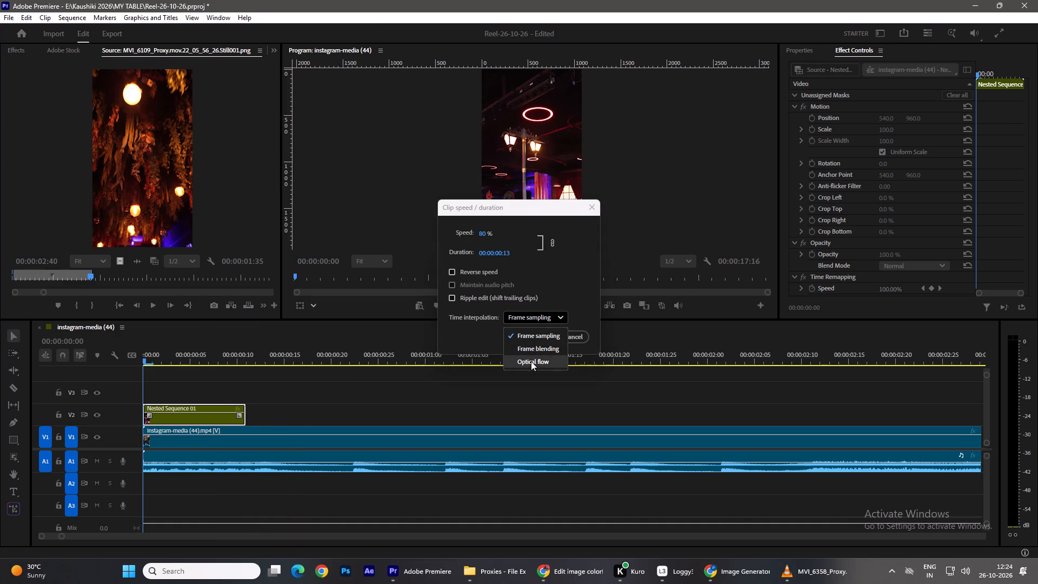
click(533, 366)
click(538, 336)
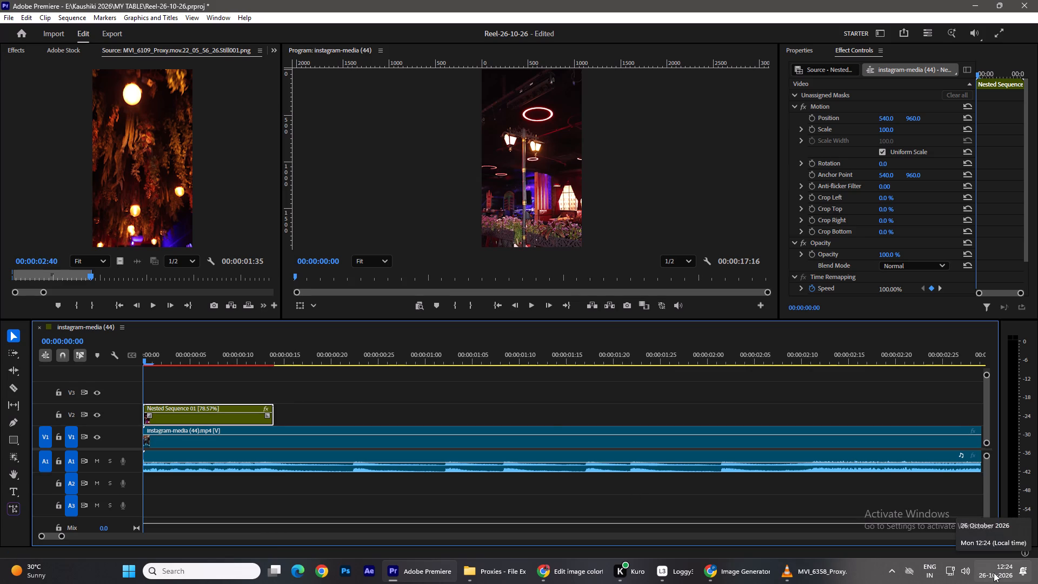
Play and scrub the opening of the timeline to compare the slowed nested sequence with the reference video's next shots.
key(space)
key(space)
drag(246, 352, 55, 329)
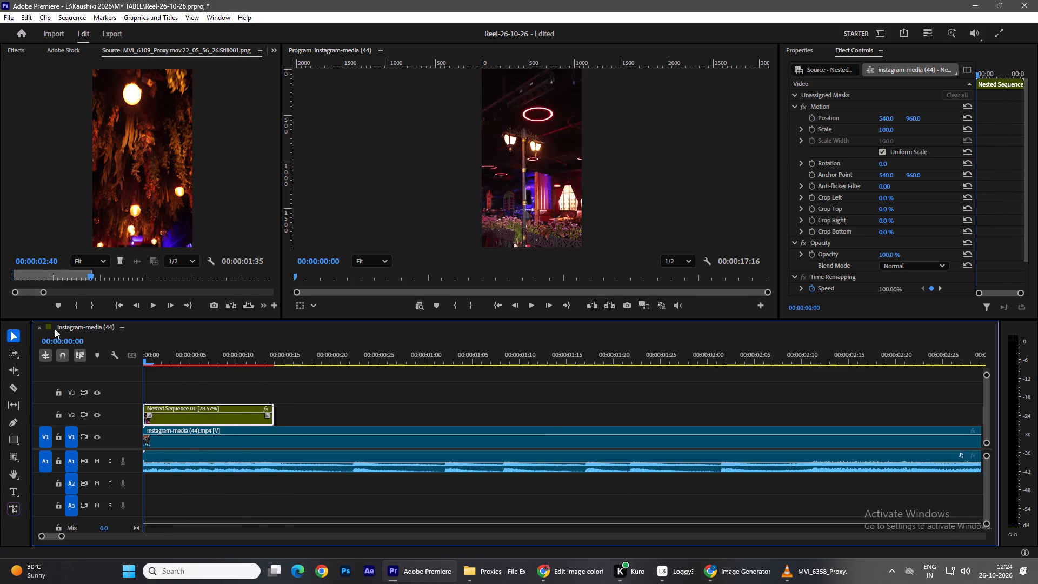
drag(55, 329, 0, 325)
key(space)
key(space)
key(space)
key(space)
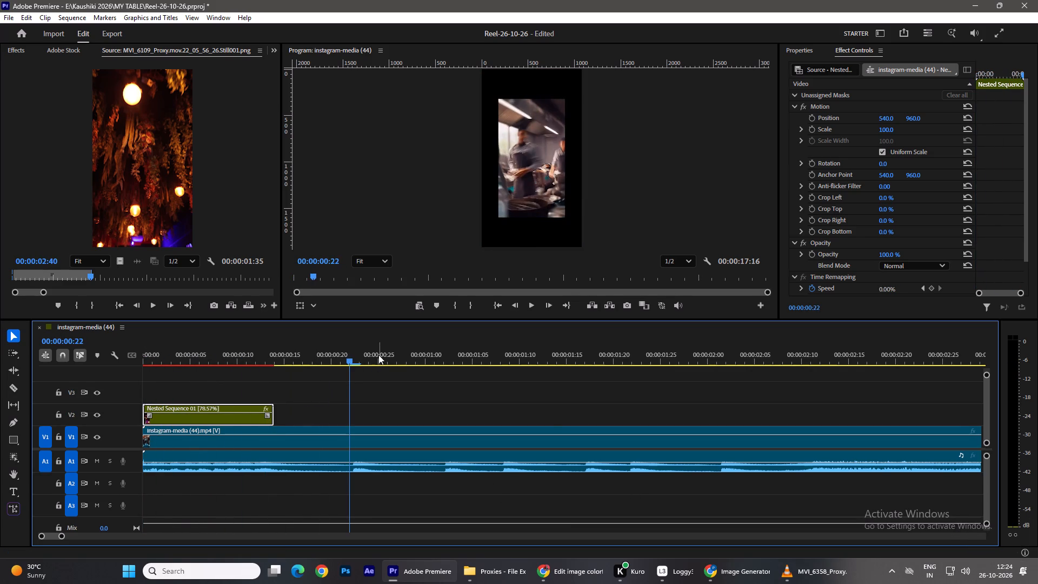
drag(371, 355, 41, 365)
key(space)
key(space)
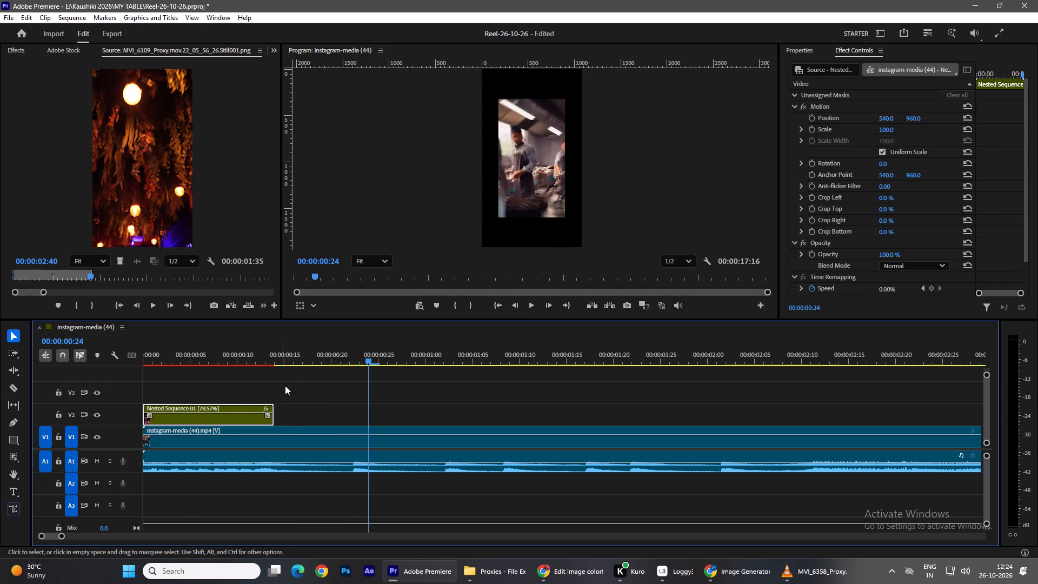
key(space)
key(space)
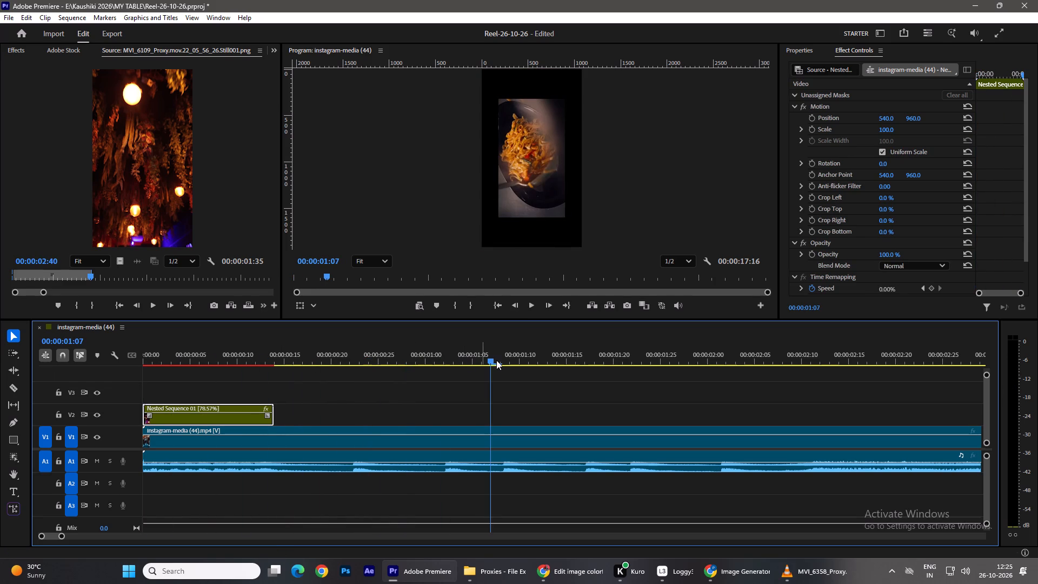
drag(496, 360, 279, 403)
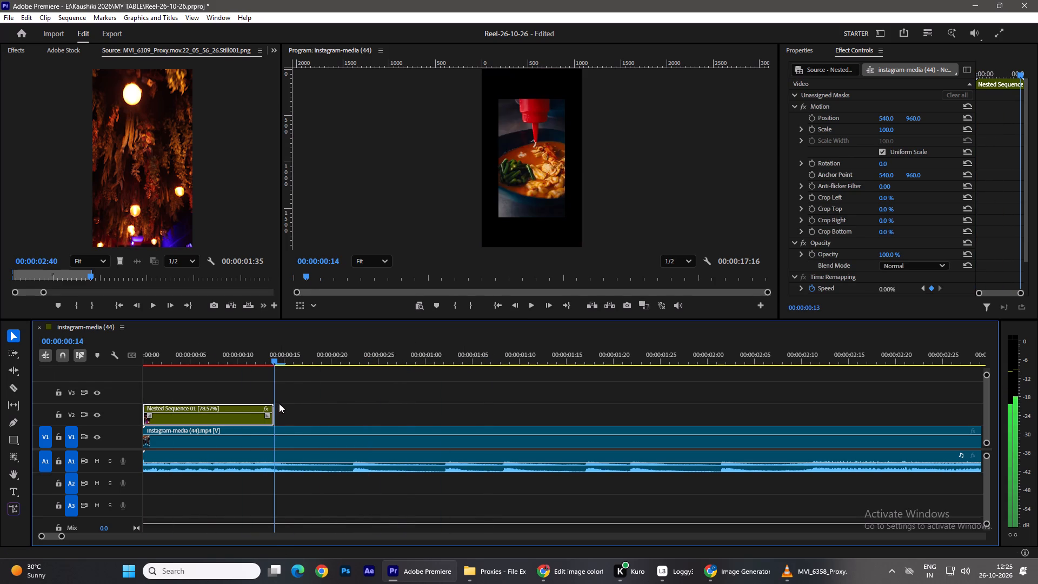
drag(279, 403, 343, 433)
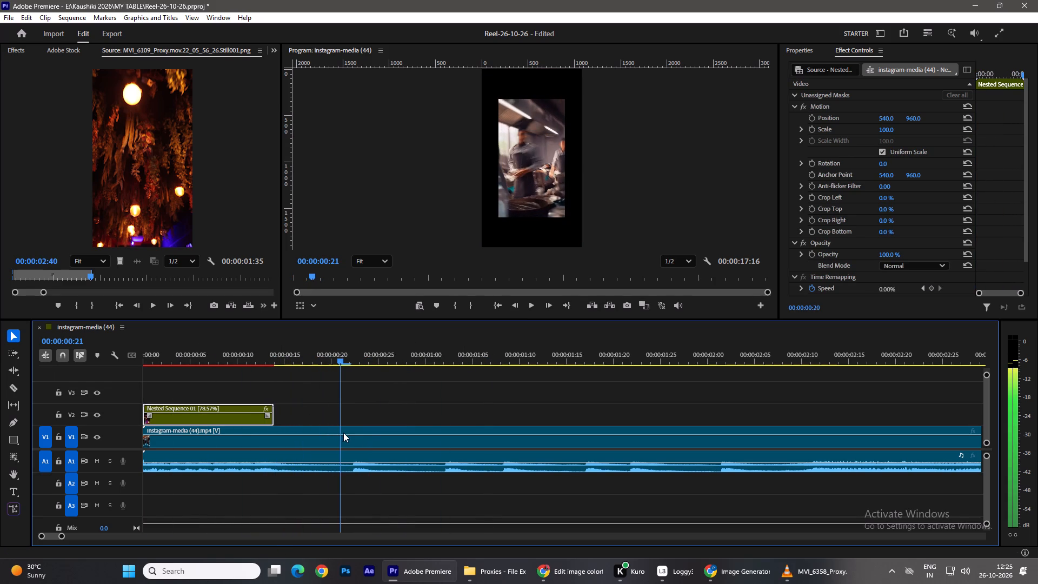
drag(343, 433, 354, 440)
Find the MVI_6271_Proxy.mov wok footage in the project and open it in the Source Monitor.
click(24, 51)
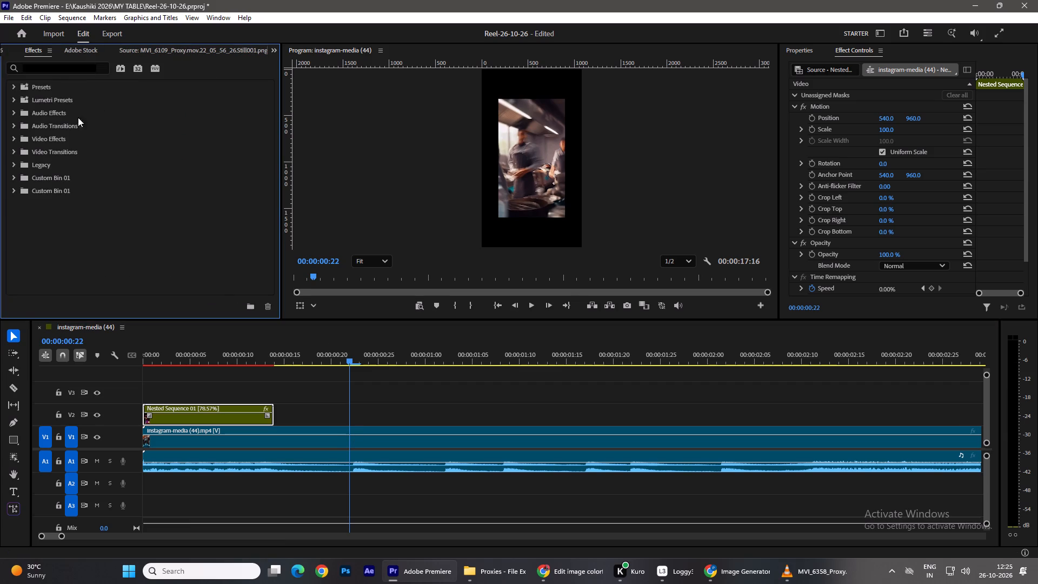
click(272, 48)
click(302, 61)
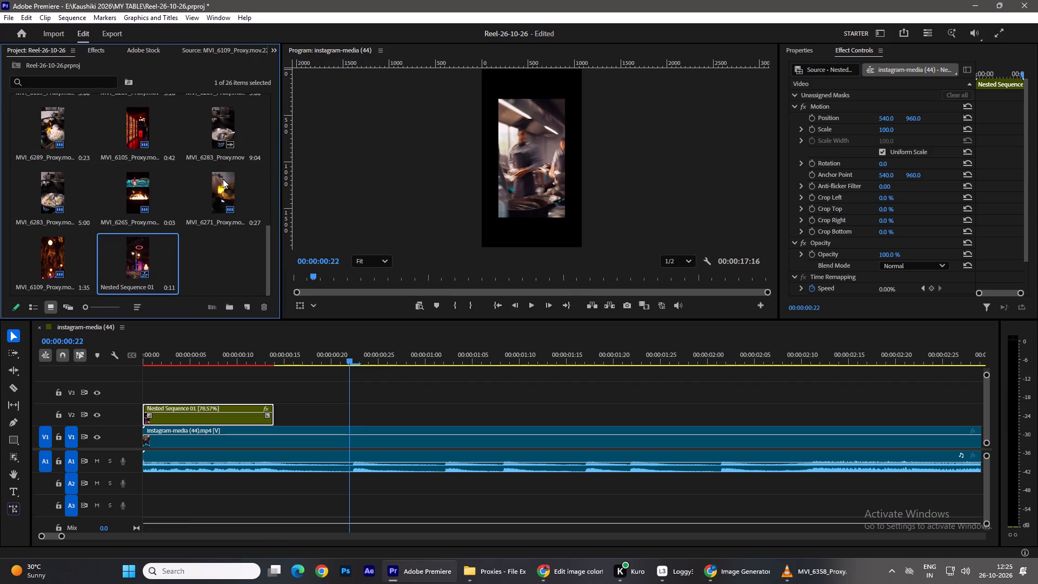
double_click(223, 179)
drag(59, 274, 0, 271)
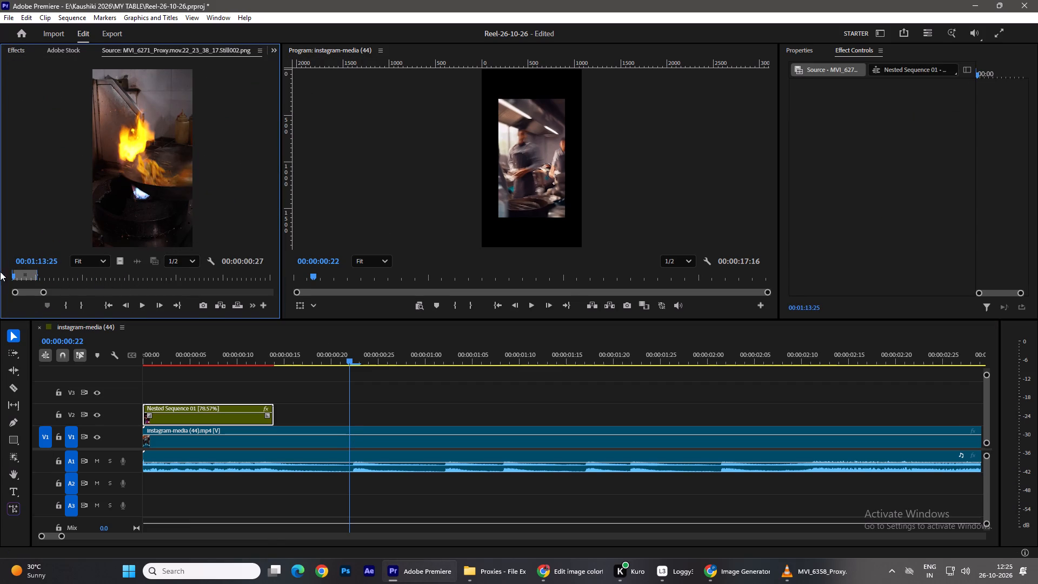
drag(0, 271, 0, 267)
click(274, 50)
click(294, 65)
scroll(222, 157, up, 3)
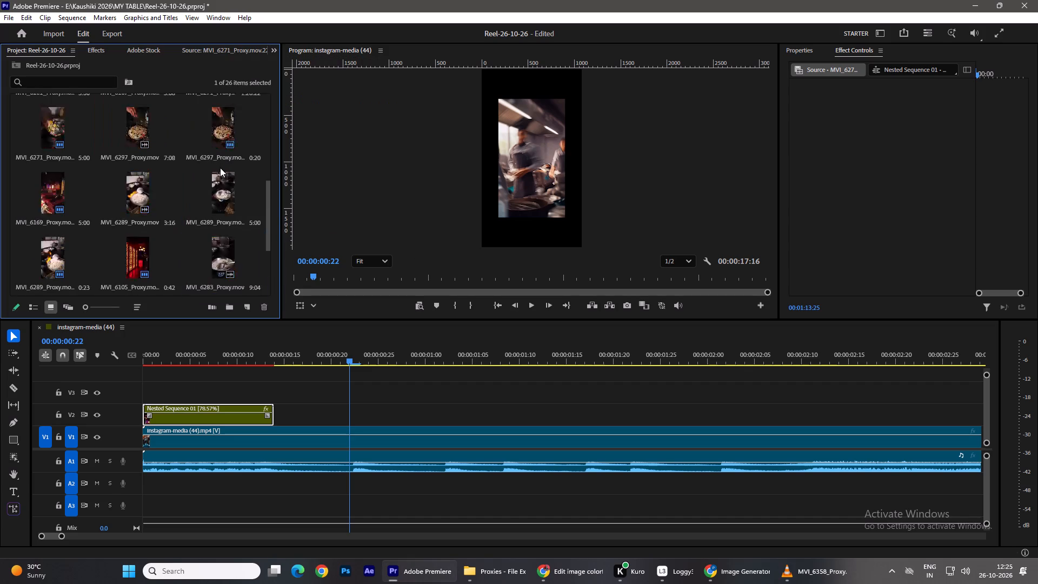
scroll(220, 168, up, 1)
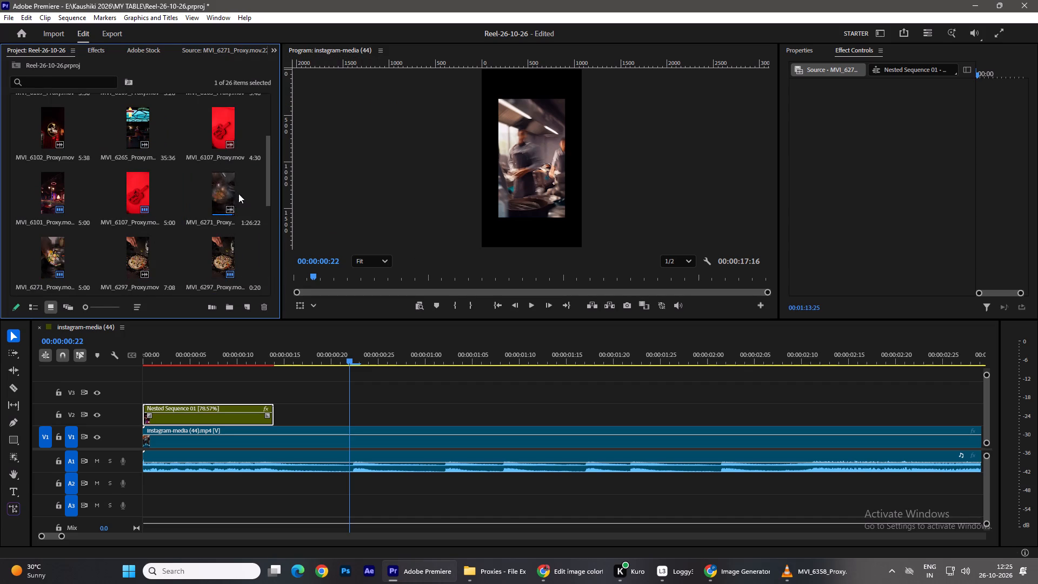
double_click(222, 195)
Mark the In point of the wok footage at 22:22:36:07, where the vegetables are tossed in the flames.
drag(127, 276, 22, 287)
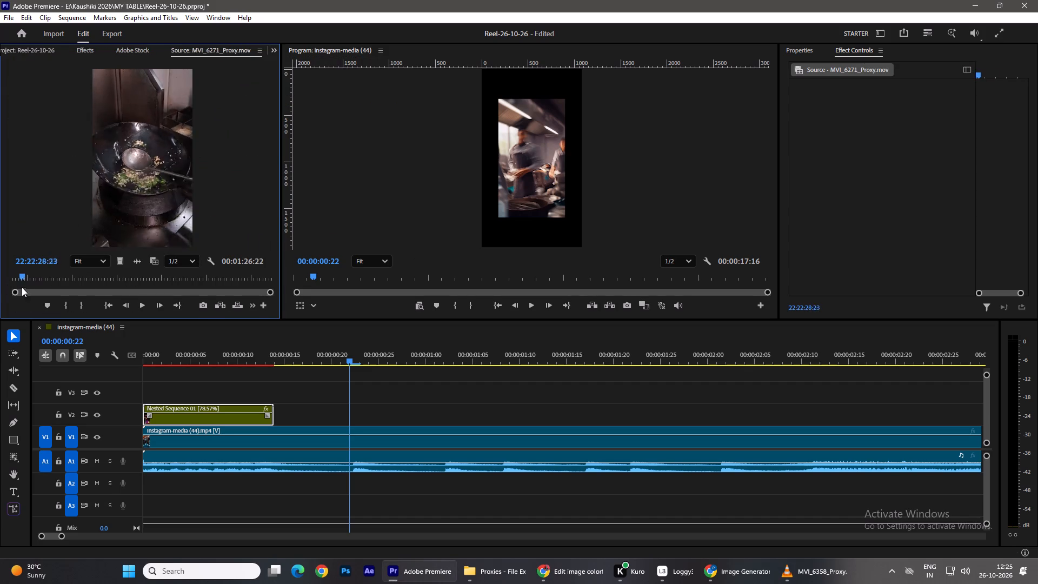
drag(22, 287, 24, 291)
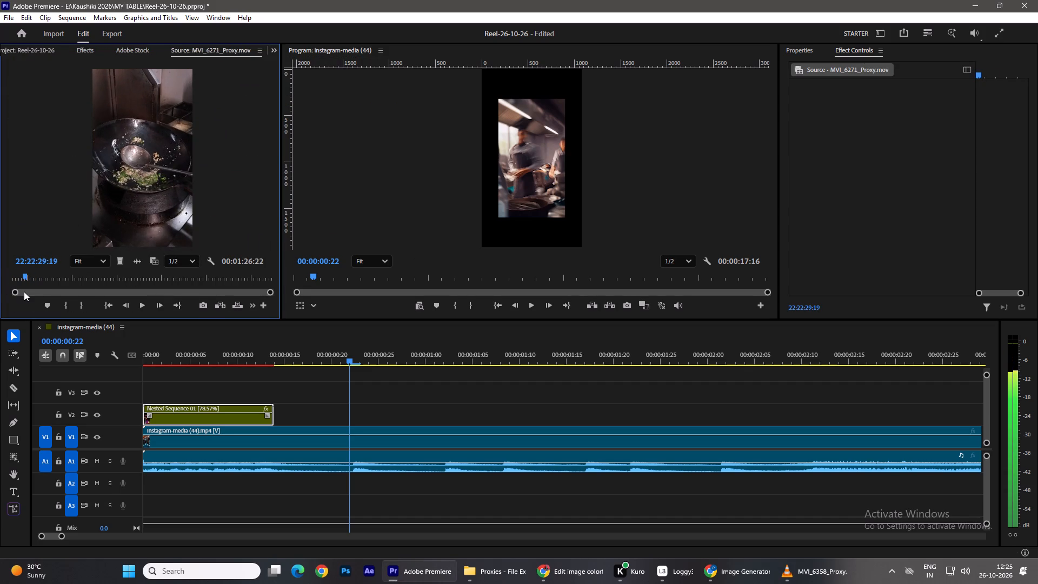
drag(24, 291, 43, 294)
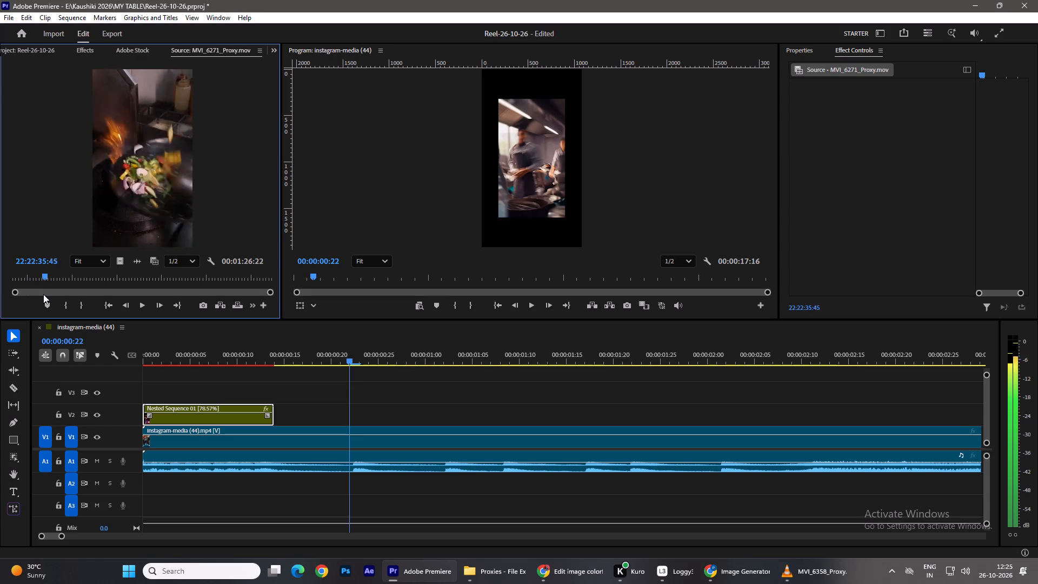
drag(43, 294, 44, 293)
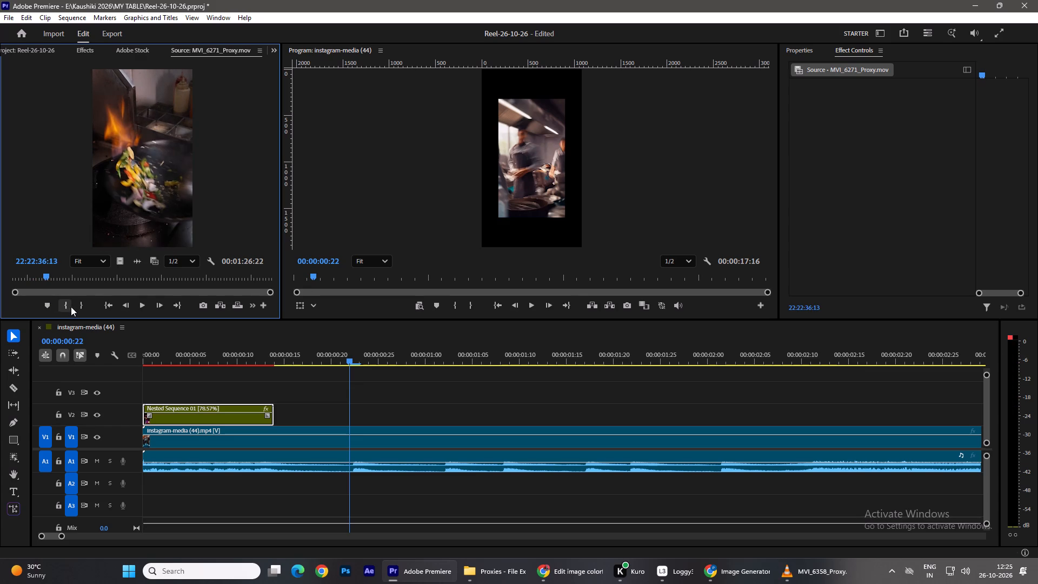
key(Left)
key(Left)
key(Left)
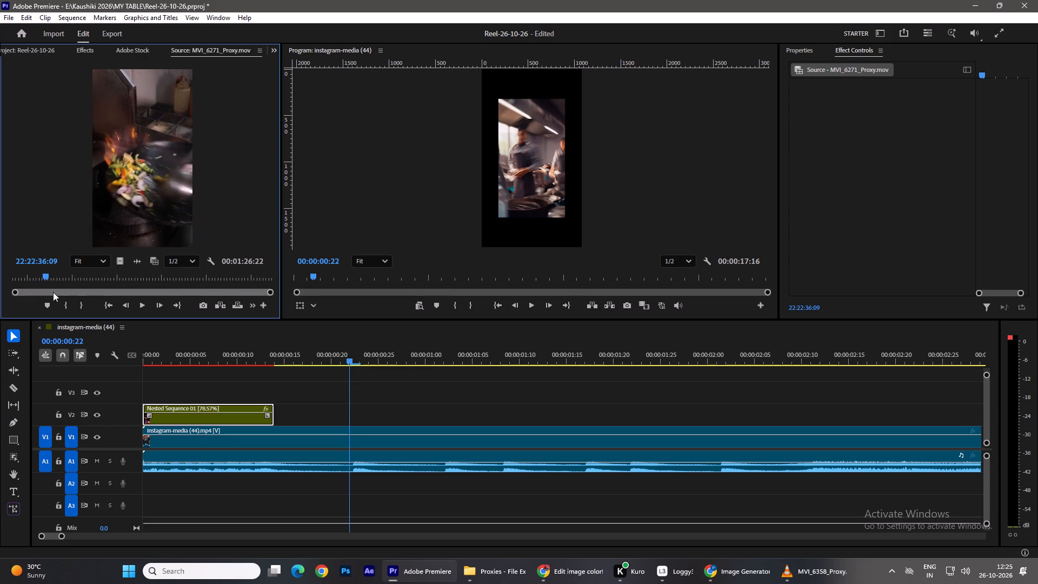
key(Left)
key(Left)
key(Left)
click(71, 303)
click(71, 306)
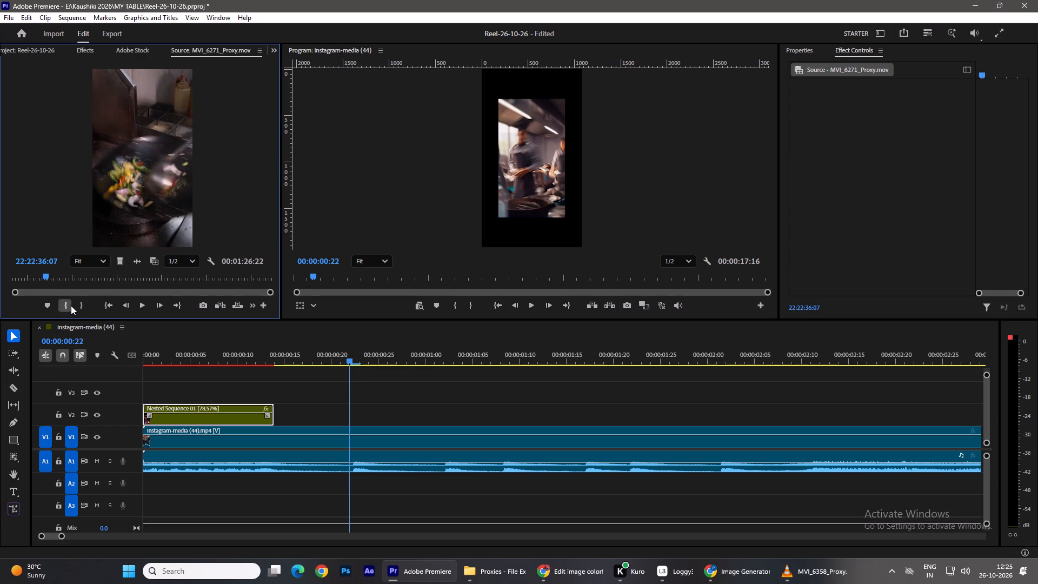
Mark the Out point of the wok footage at 22:22:36:27.
key(Right)
key(Right)
key(Right)
key(Right)
key(Right)
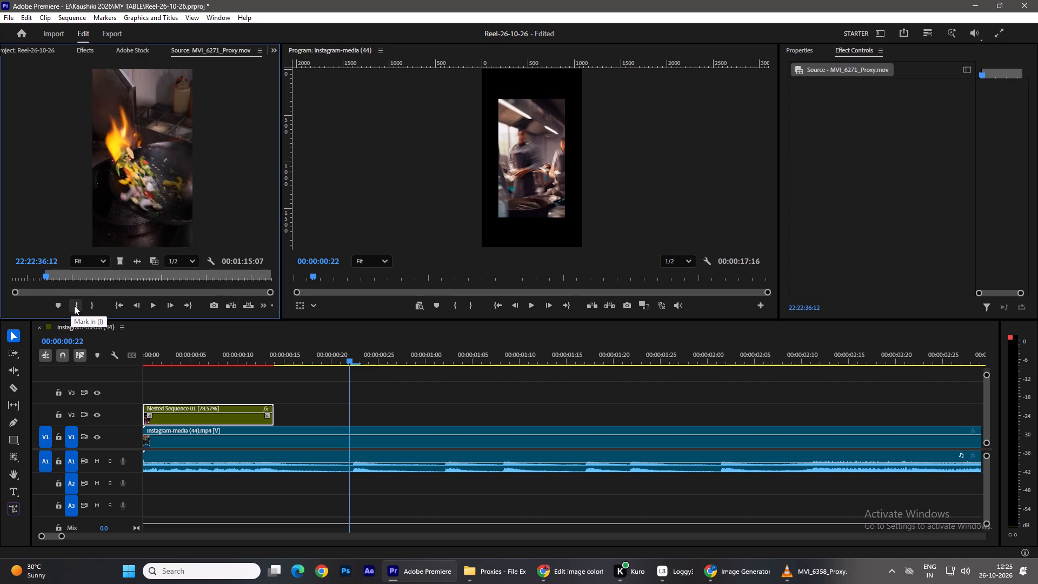
key(Right)
key(Right)
key(Right)
key(Right)
key(Right)
key(Right)
key(Right)
key(Right)
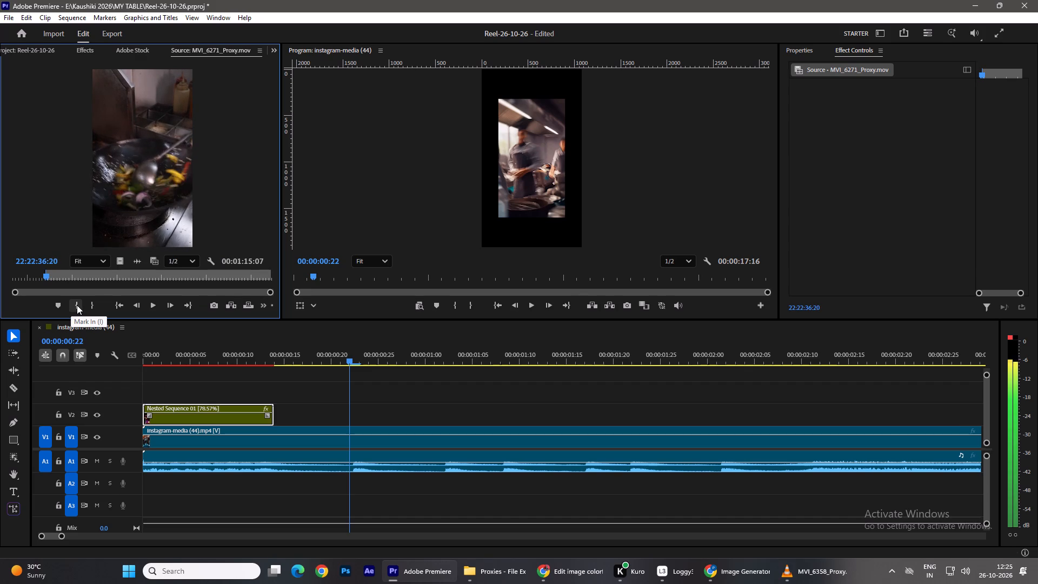
key(Right)
key(Right)
key(Right)
key(Right)
key(Right)
key(Right)
key(Right)
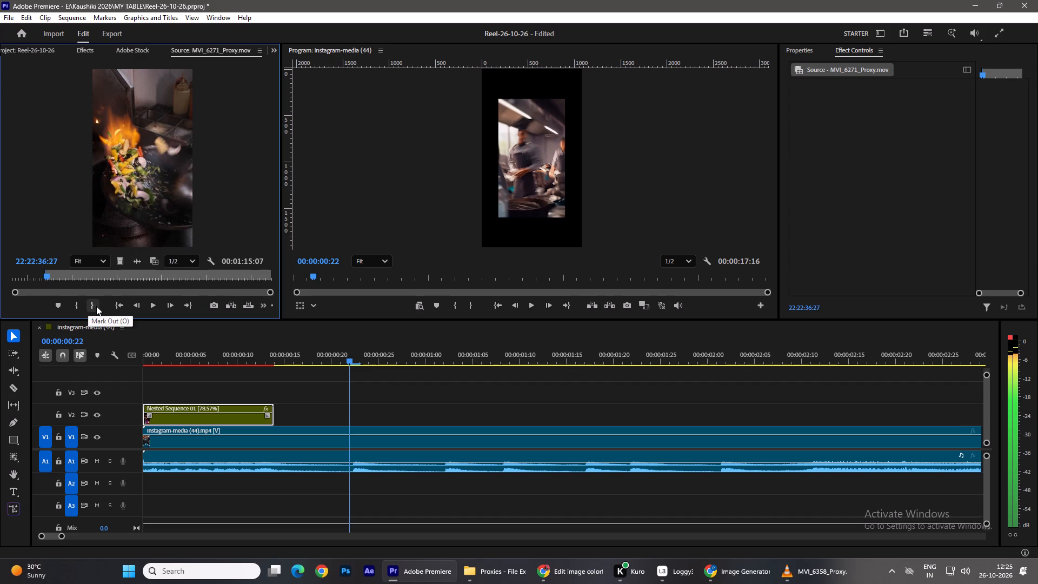
click(96, 306)
Place the marked wok footage, video only, on track V2 directly after the nested sequence.
drag(124, 263, 378, 446)
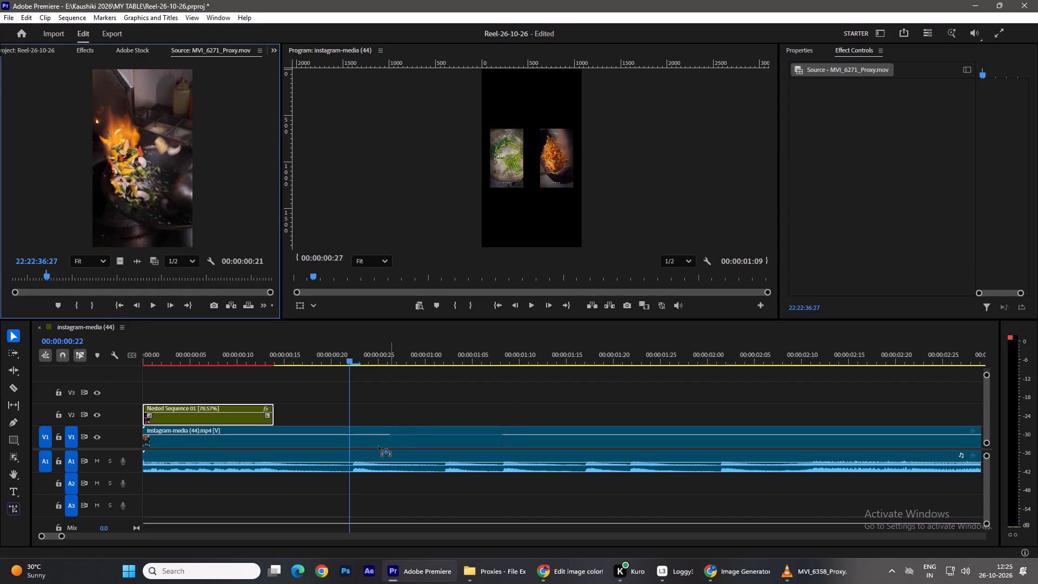
drag(378, 446, 271, 408)
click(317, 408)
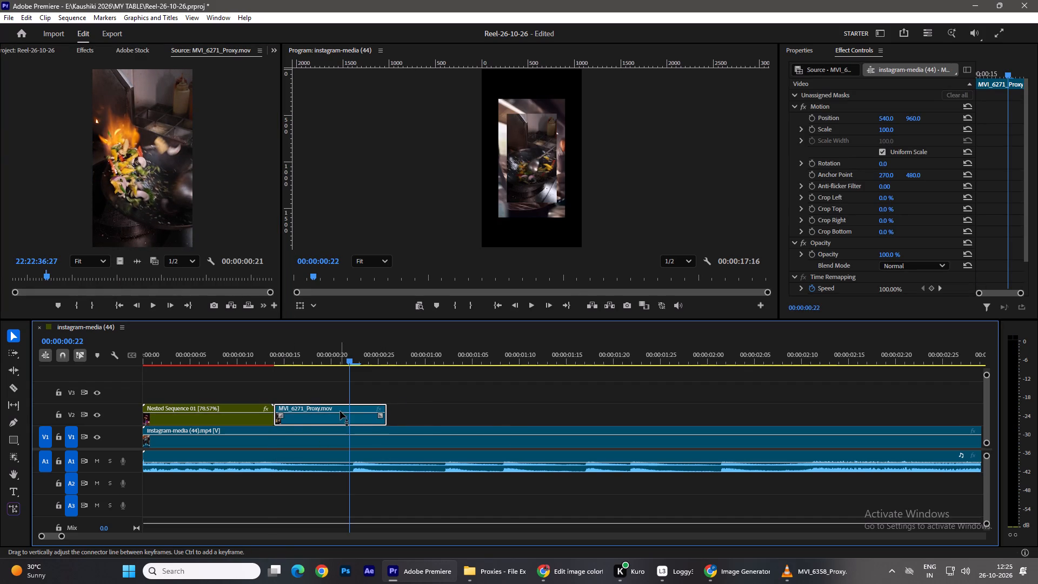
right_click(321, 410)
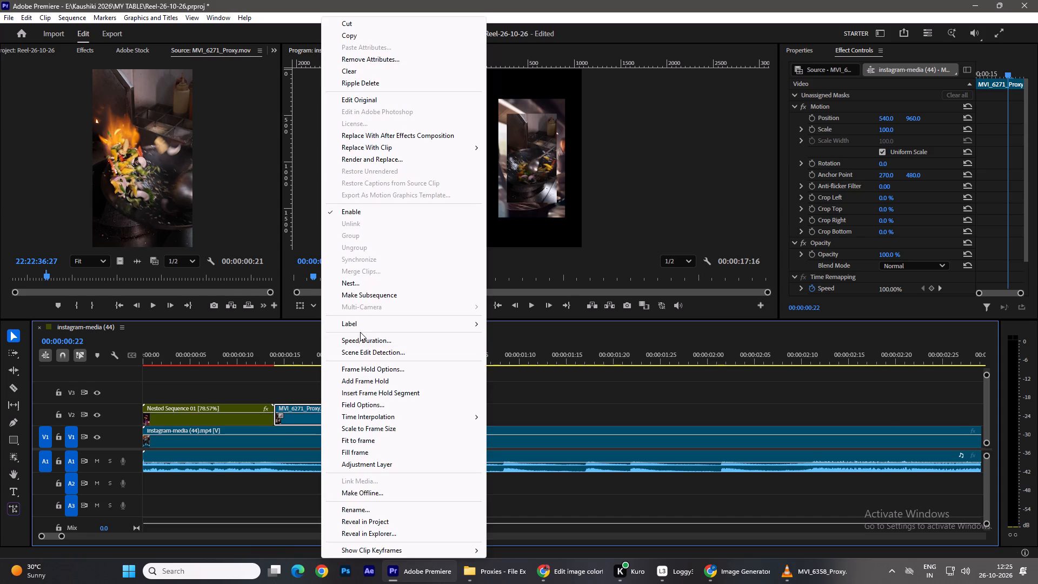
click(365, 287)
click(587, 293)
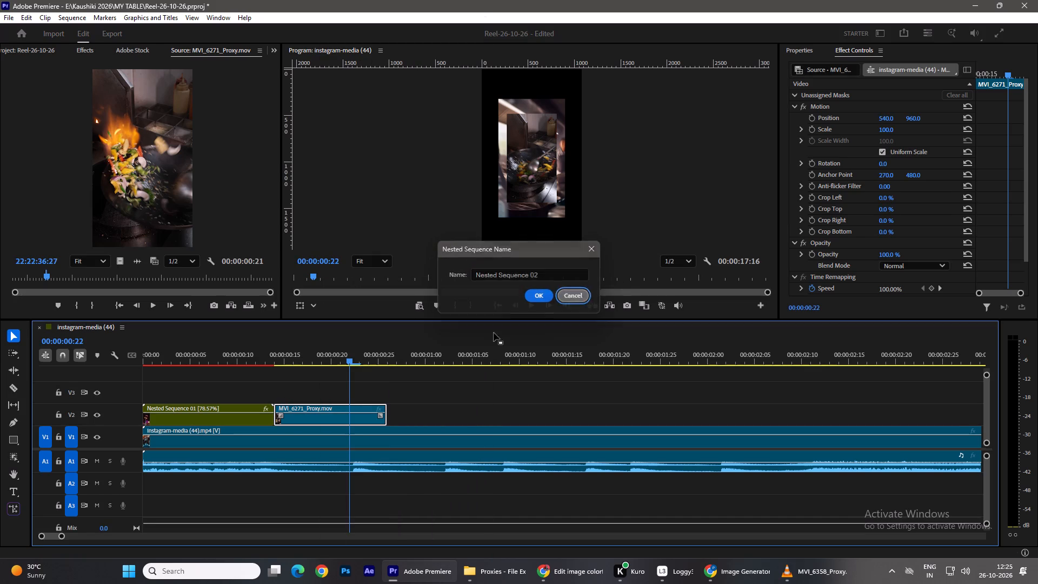
Fit the wok clip on V2 to the frame and enlarge its scale to 240.
click(342, 419)
right_click(342, 419)
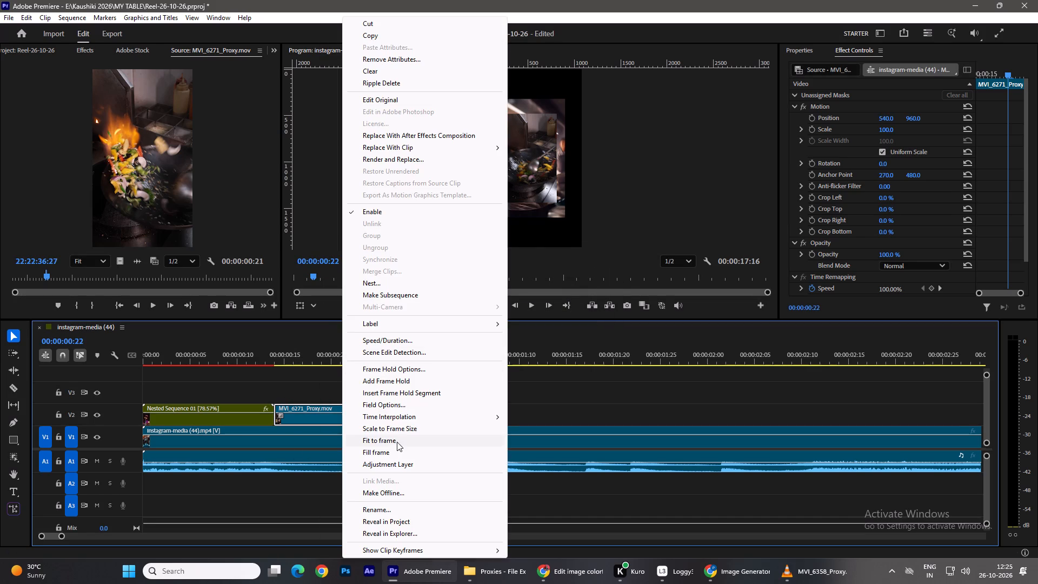
click(395, 441)
drag(893, 127, 915, 126)
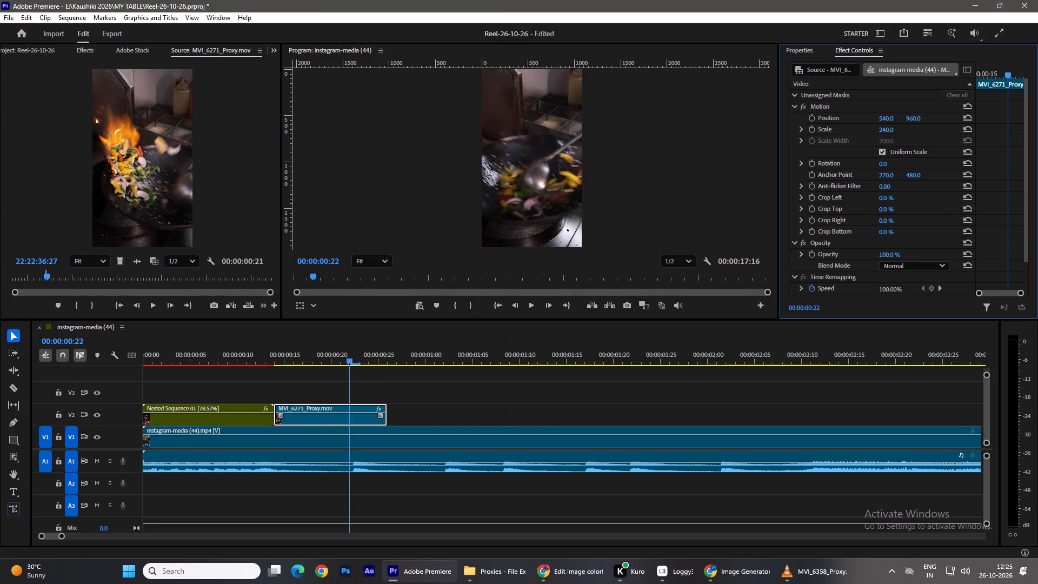
Enlarge the wok clip's scale to 256 and reposition it to 679, 753 in the frame.
drag(915, 126, 923, 124)
drag(911, 120, 928, 229)
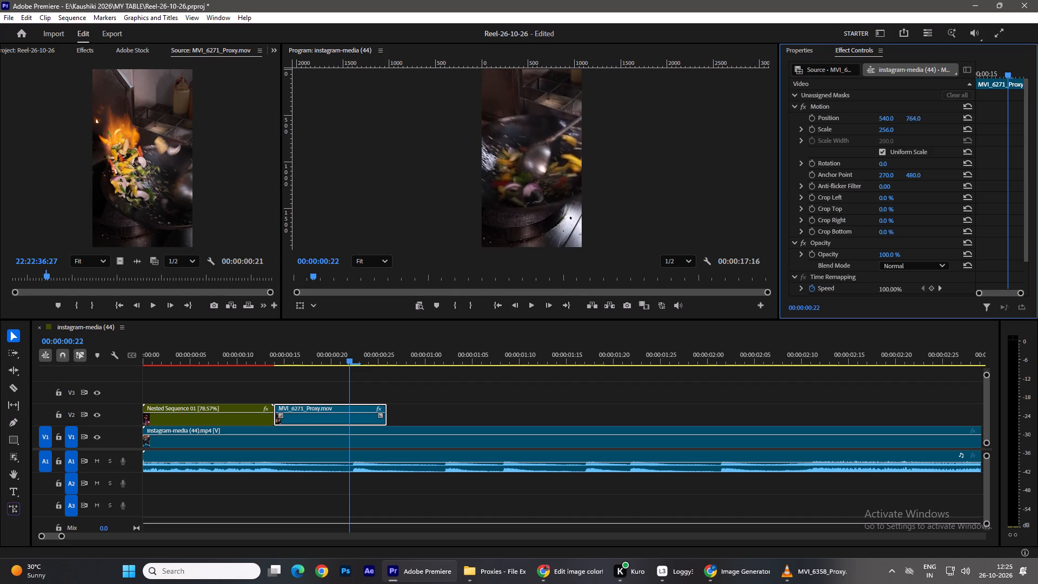
drag(928, 229, 928, 233)
drag(882, 118, 947, 141)
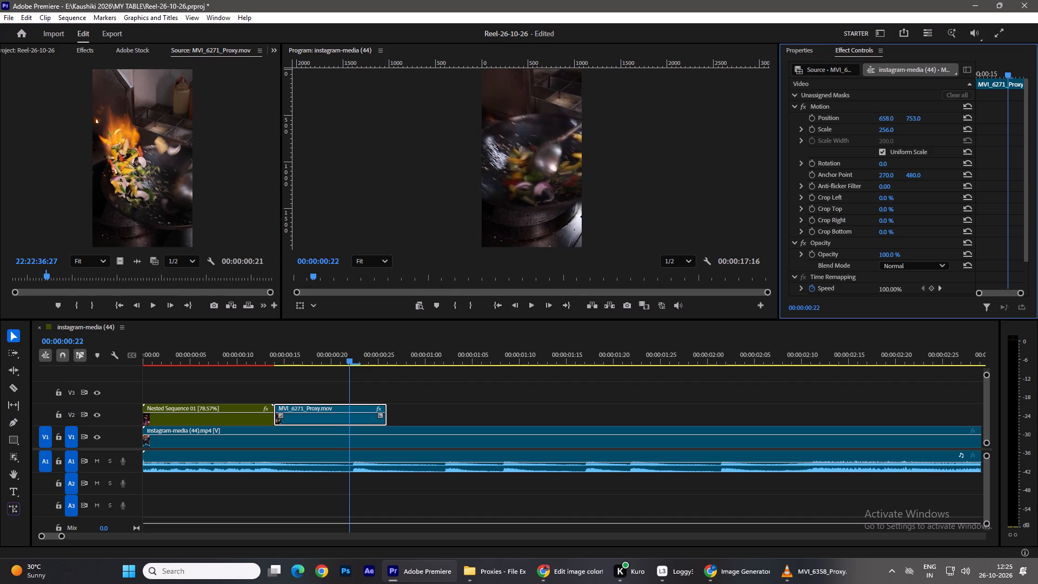
drag(947, 141, 941, 149)
drag(886, 116, 891, 116)
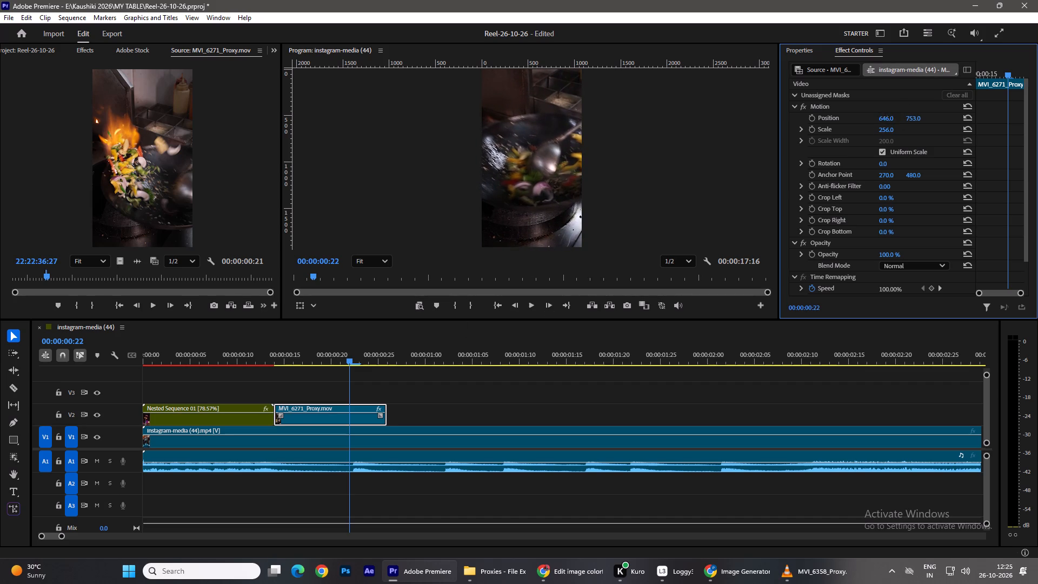
drag(891, 116, 906, 116)
Play and scrub through the cut from the nested sequence into the wok clip and on to the next reference shot to check timing.
drag(340, 347, 267, 357)
key(space)
key(space)
drag(425, 346, 204, 381)
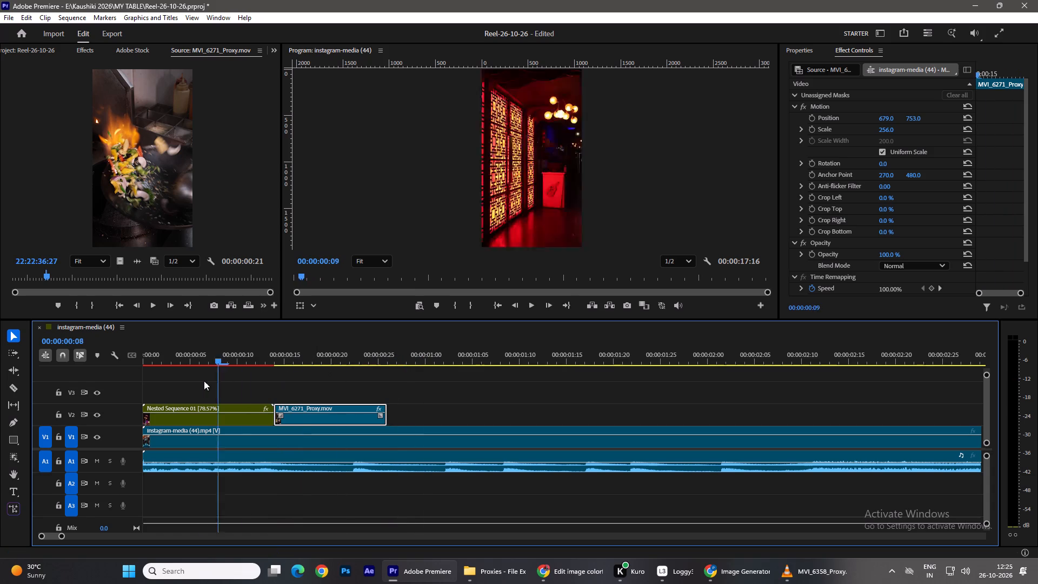
drag(204, 381, 367, 423)
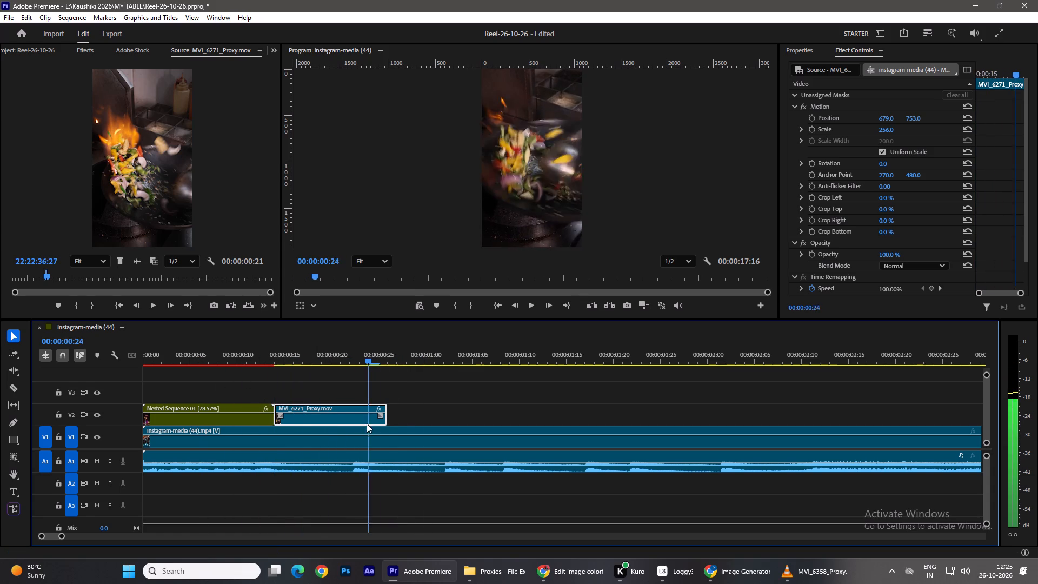
drag(367, 423, 350, 433)
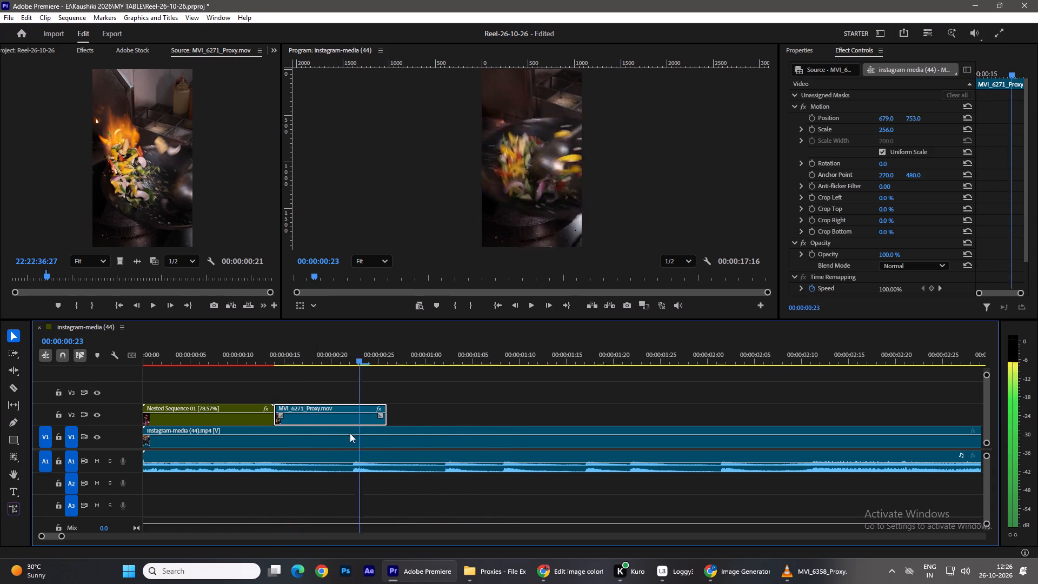
drag(350, 433, 247, 433)
key(space)
key(space)
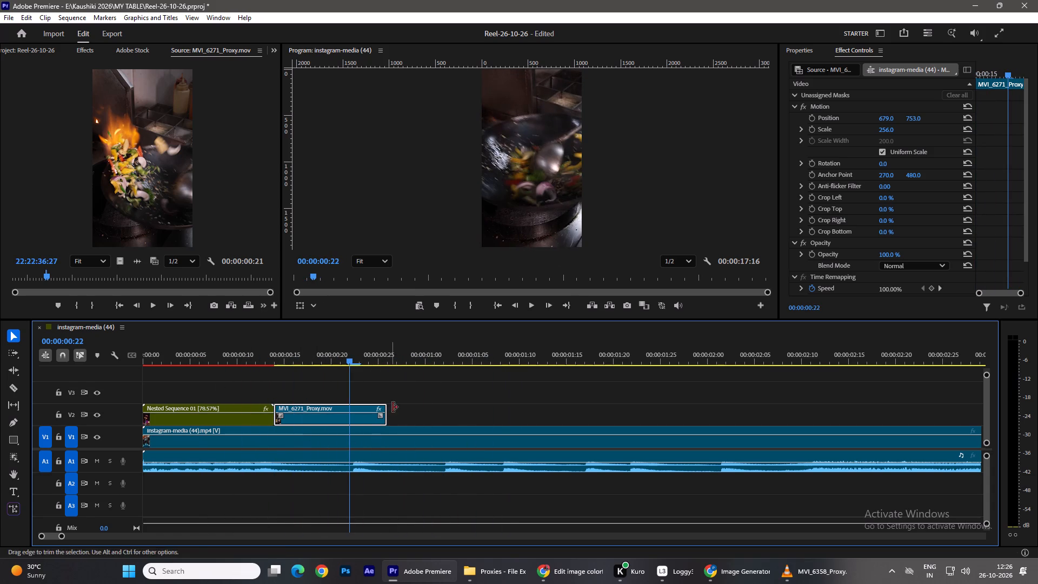
key(space)
key(space)
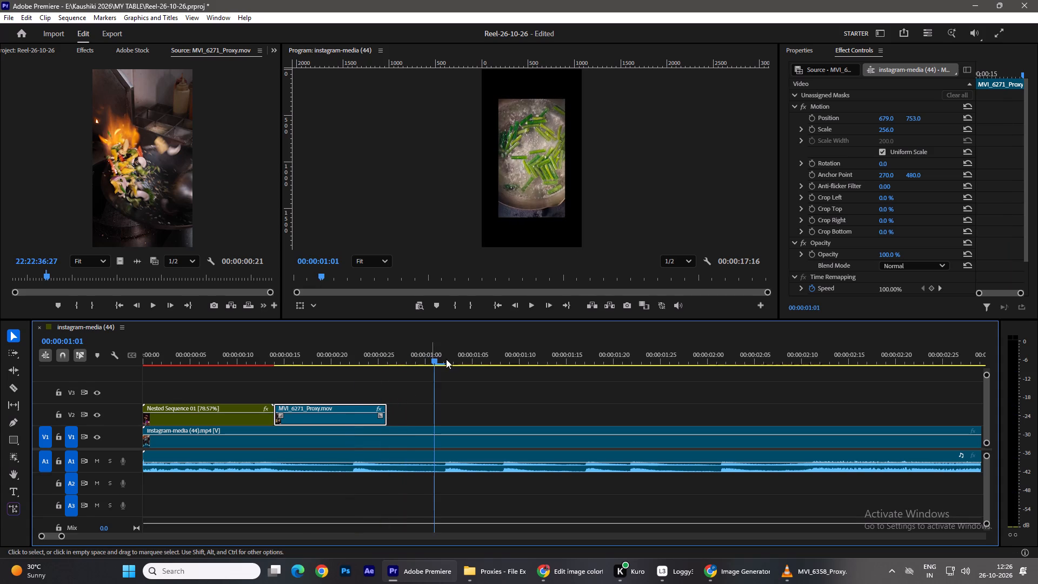
Trim about two frames off the start of the wok clip on V2 and move it back against the nested sequence.
drag(445, 360, 294, 380)
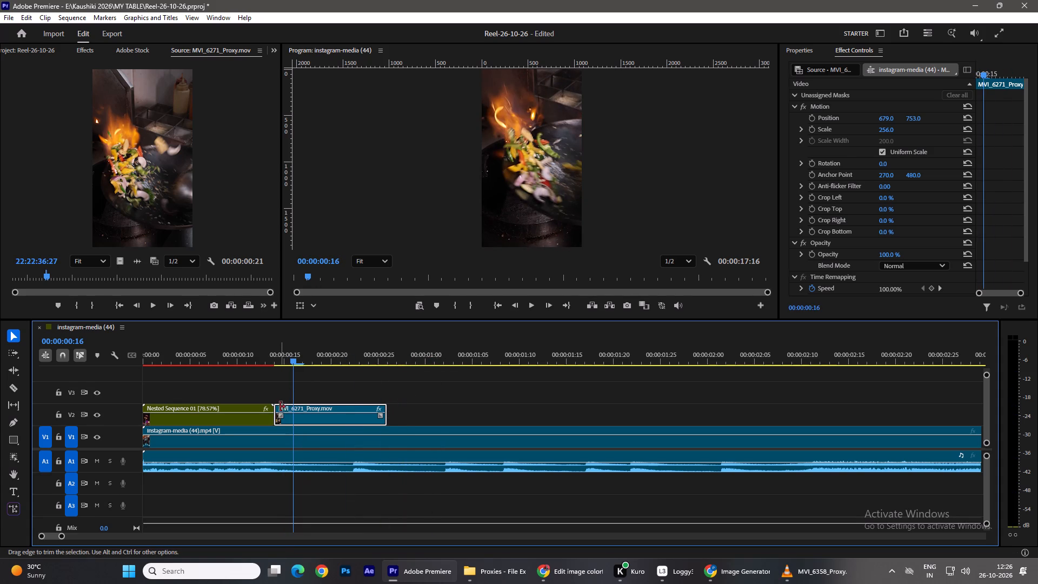
drag(280, 407, 294, 410)
drag(285, 409, 297, 409)
drag(309, 406, 280, 407)
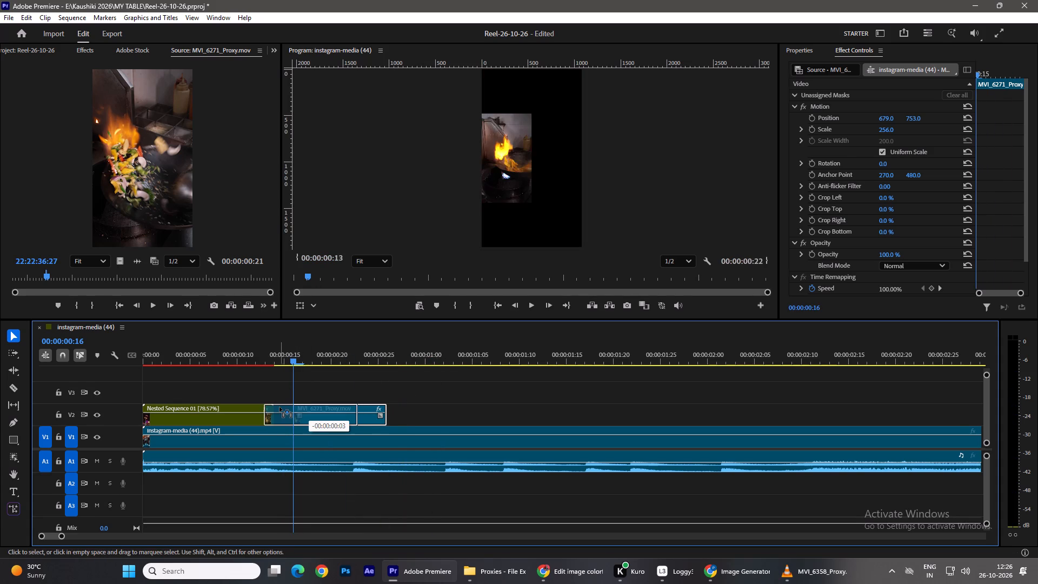
drag(280, 407, 289, 409)
Review the cut in playback and trim the end of the wok clip on V2 to 00:00:00:22.
drag(298, 343, 242, 341)
key(space)
key(space)
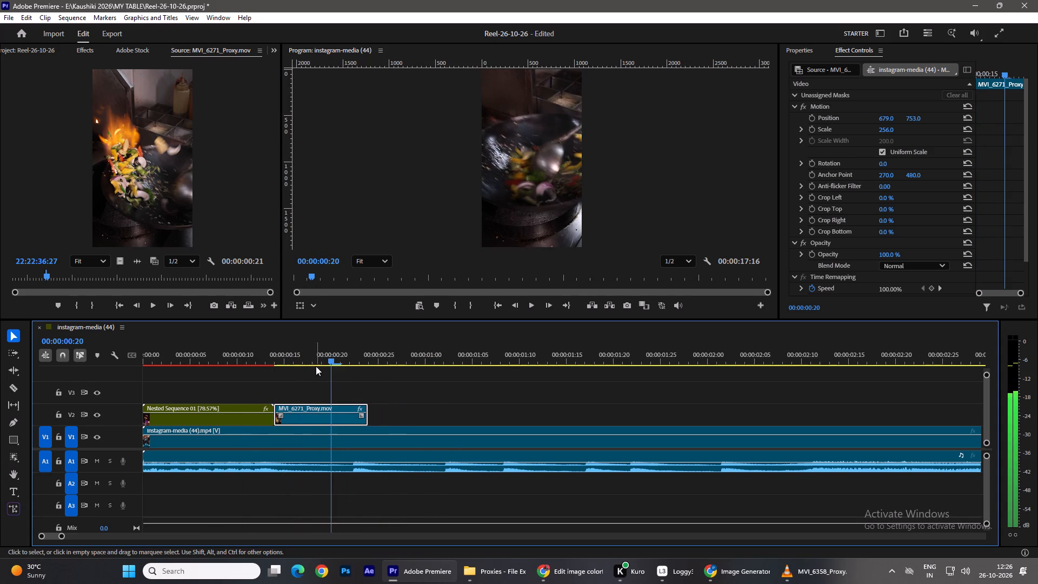
key(space)
key(space)
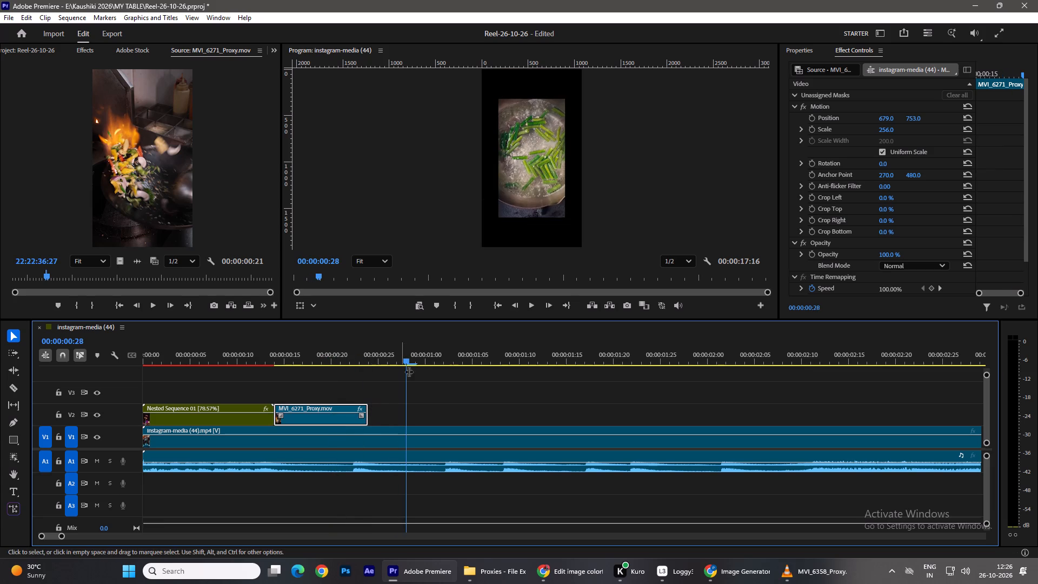
drag(408, 356, 357, 368)
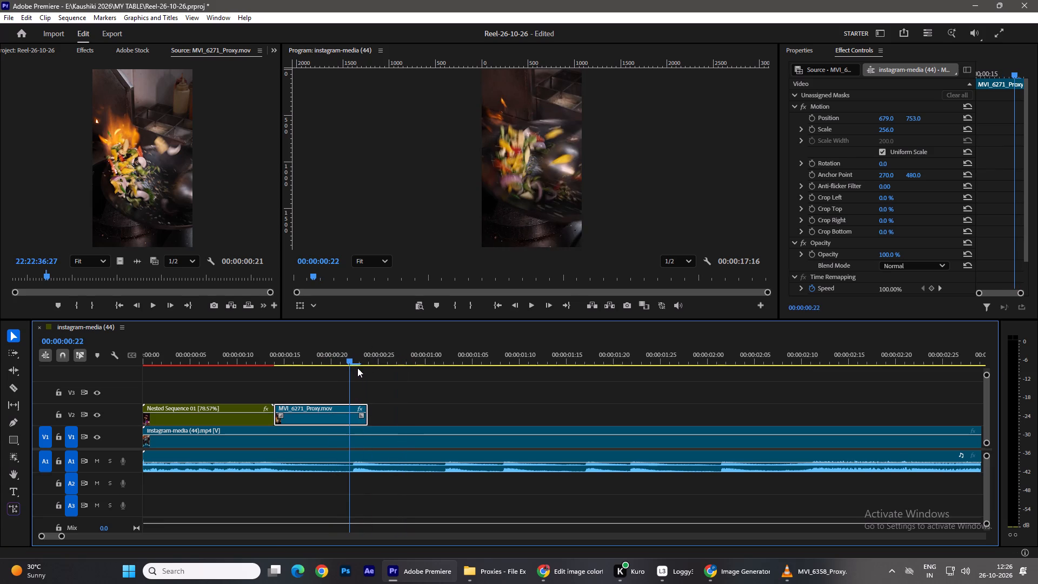
drag(357, 368, 352, 370)
drag(372, 409, 357, 408)
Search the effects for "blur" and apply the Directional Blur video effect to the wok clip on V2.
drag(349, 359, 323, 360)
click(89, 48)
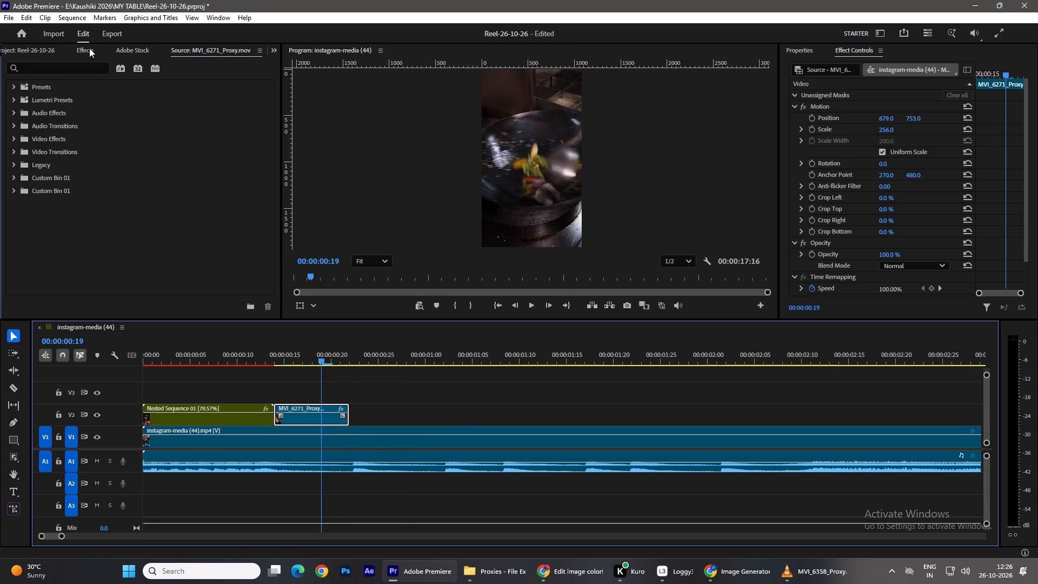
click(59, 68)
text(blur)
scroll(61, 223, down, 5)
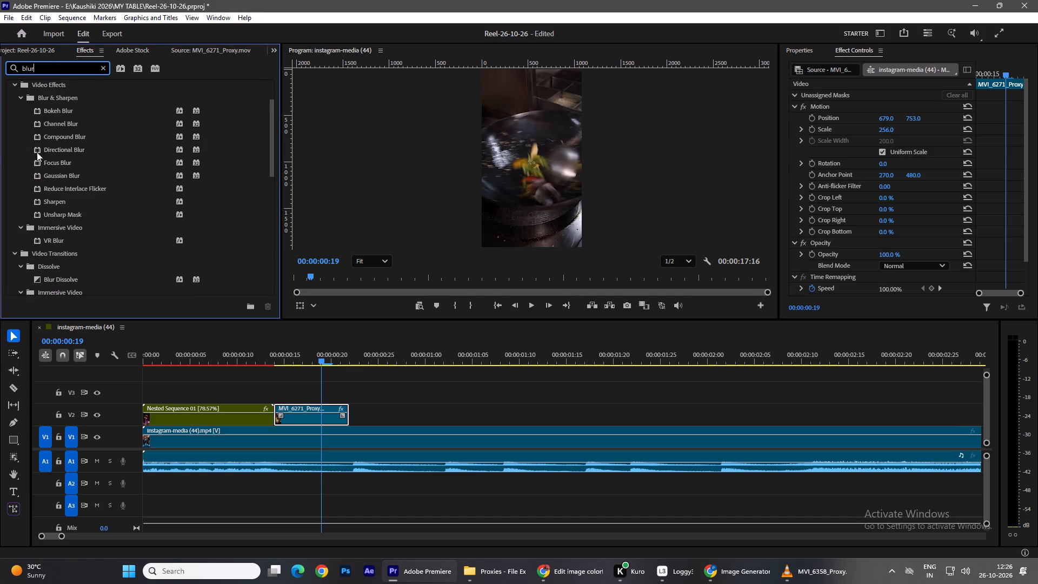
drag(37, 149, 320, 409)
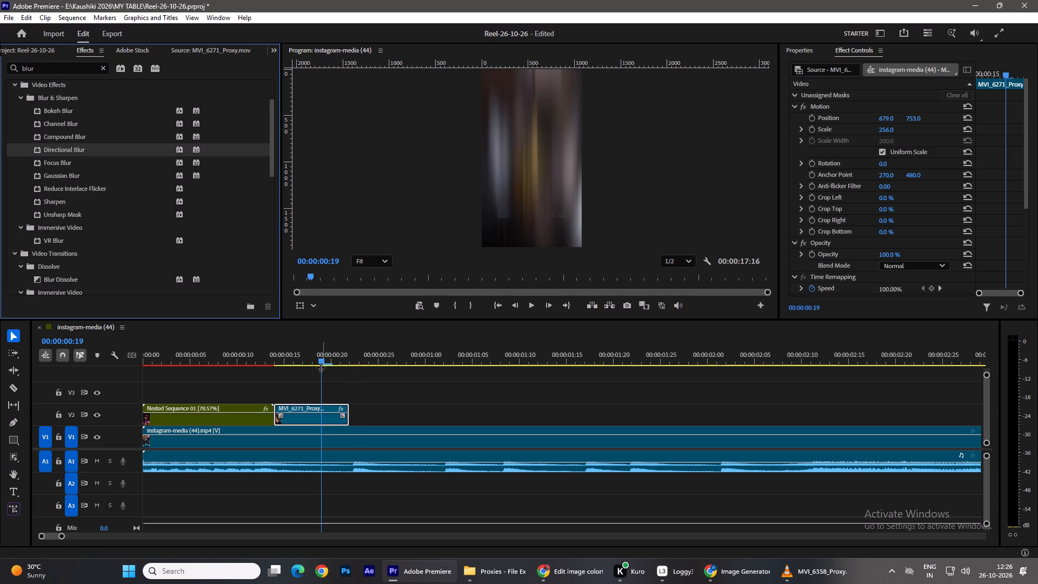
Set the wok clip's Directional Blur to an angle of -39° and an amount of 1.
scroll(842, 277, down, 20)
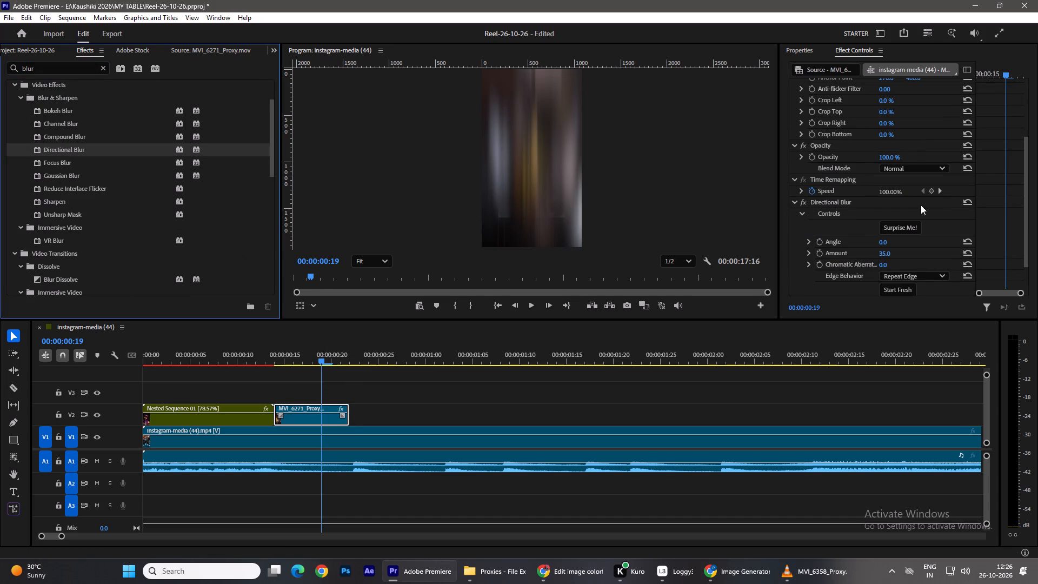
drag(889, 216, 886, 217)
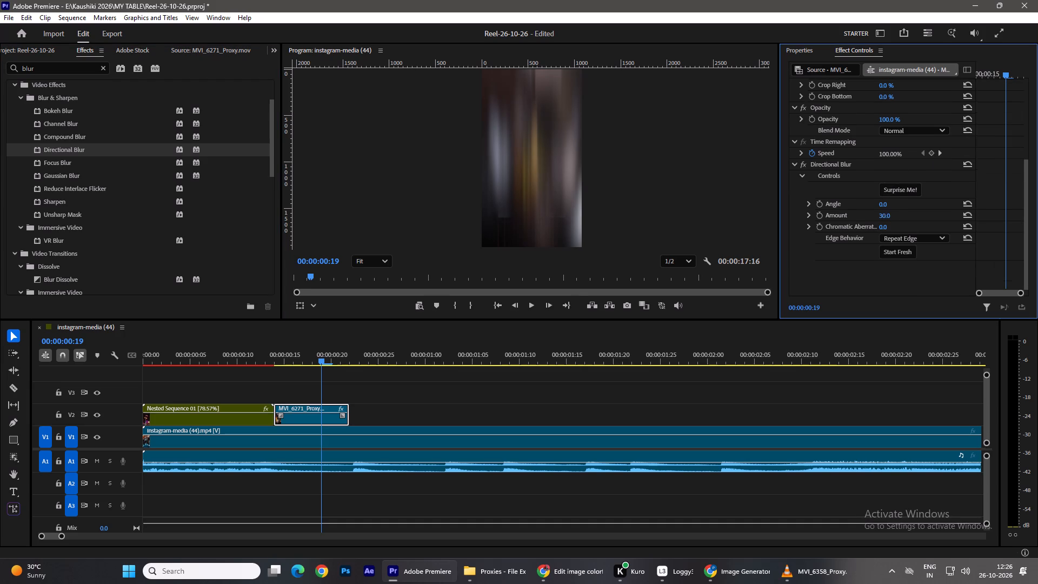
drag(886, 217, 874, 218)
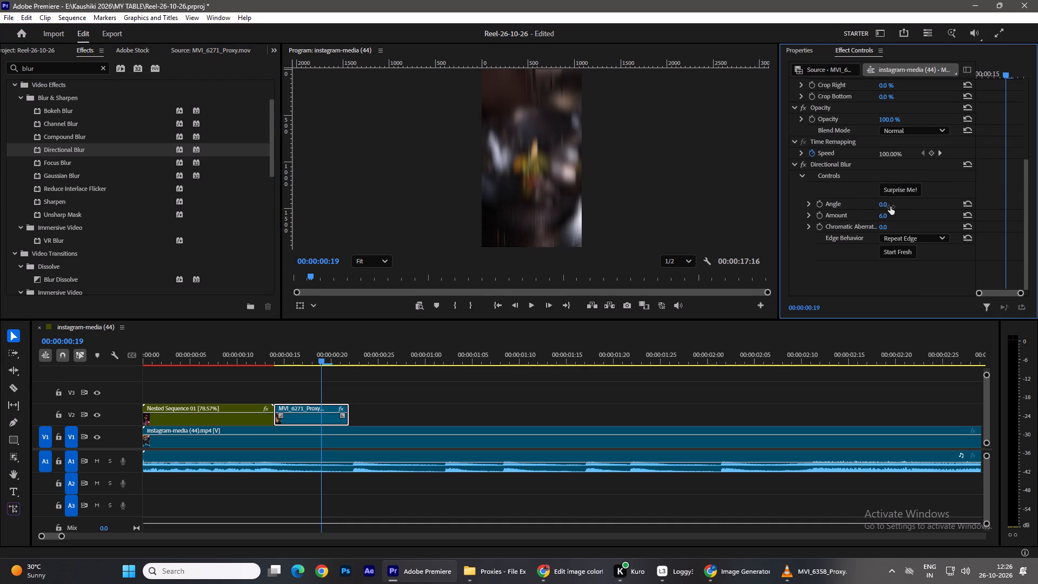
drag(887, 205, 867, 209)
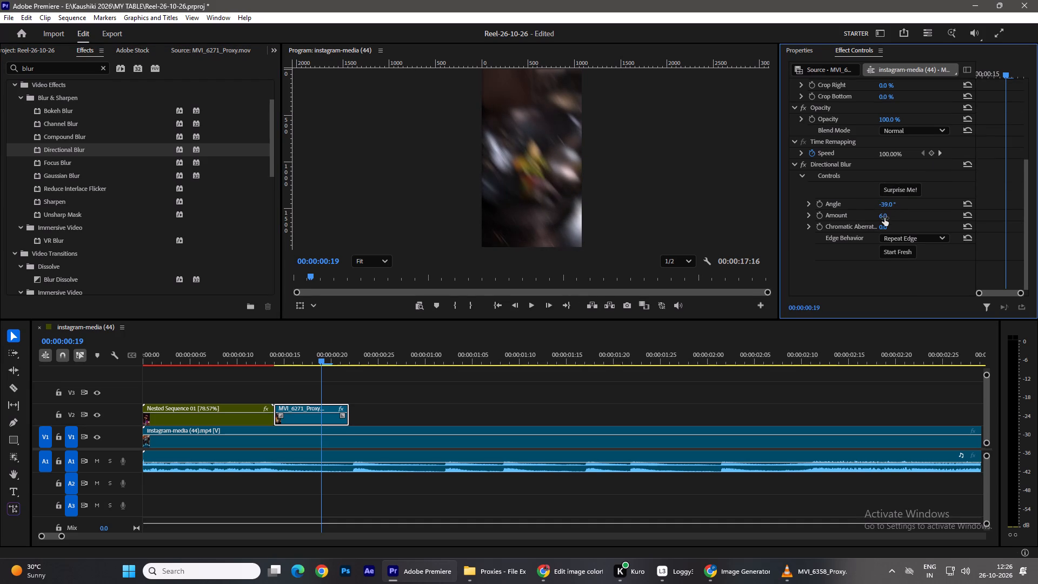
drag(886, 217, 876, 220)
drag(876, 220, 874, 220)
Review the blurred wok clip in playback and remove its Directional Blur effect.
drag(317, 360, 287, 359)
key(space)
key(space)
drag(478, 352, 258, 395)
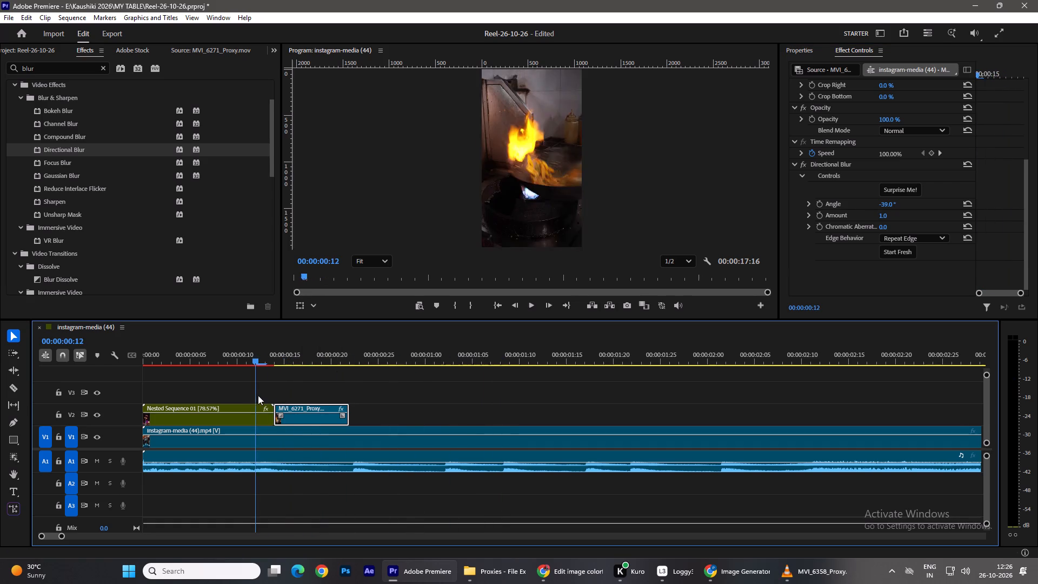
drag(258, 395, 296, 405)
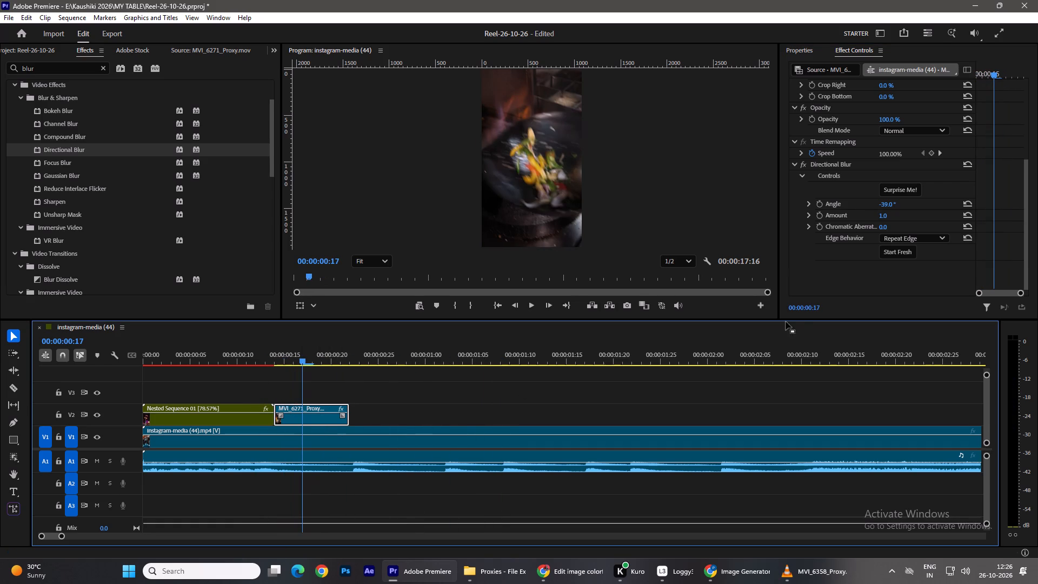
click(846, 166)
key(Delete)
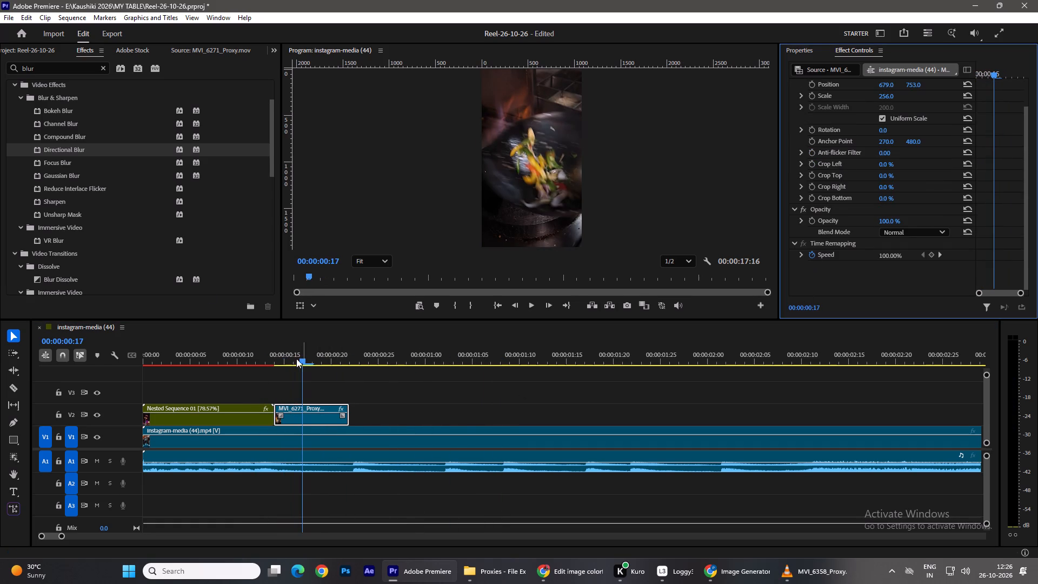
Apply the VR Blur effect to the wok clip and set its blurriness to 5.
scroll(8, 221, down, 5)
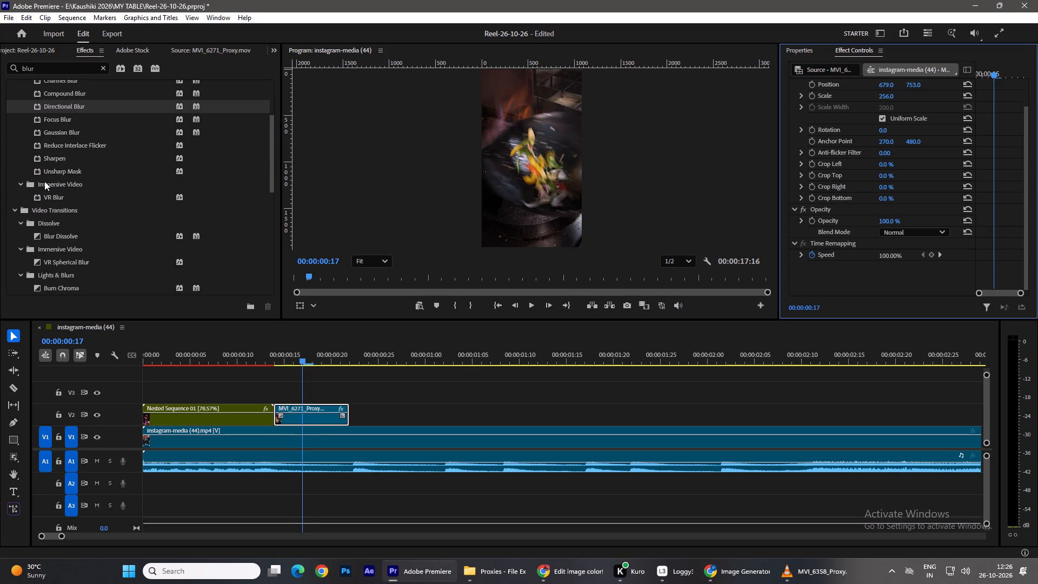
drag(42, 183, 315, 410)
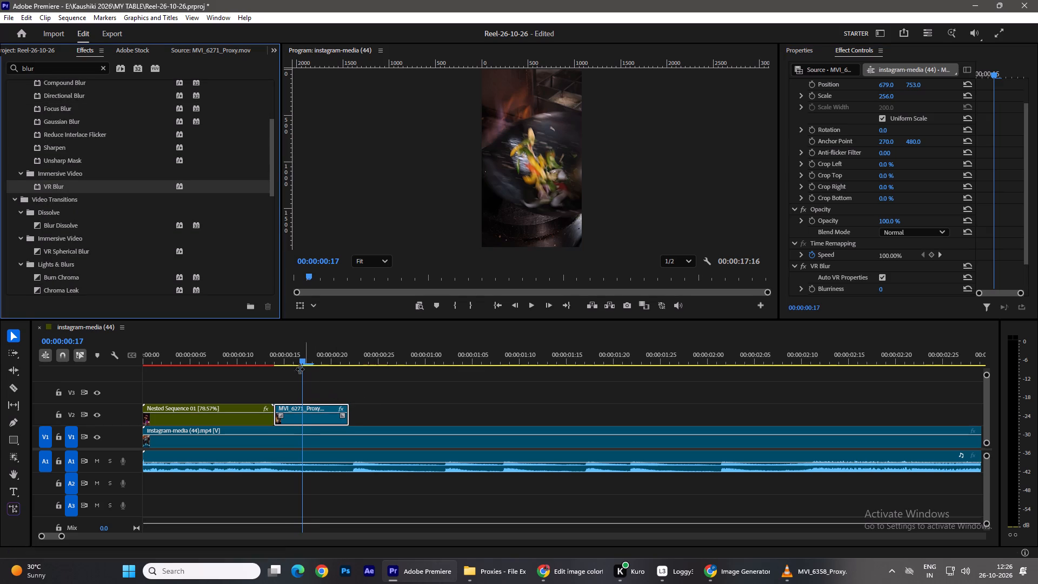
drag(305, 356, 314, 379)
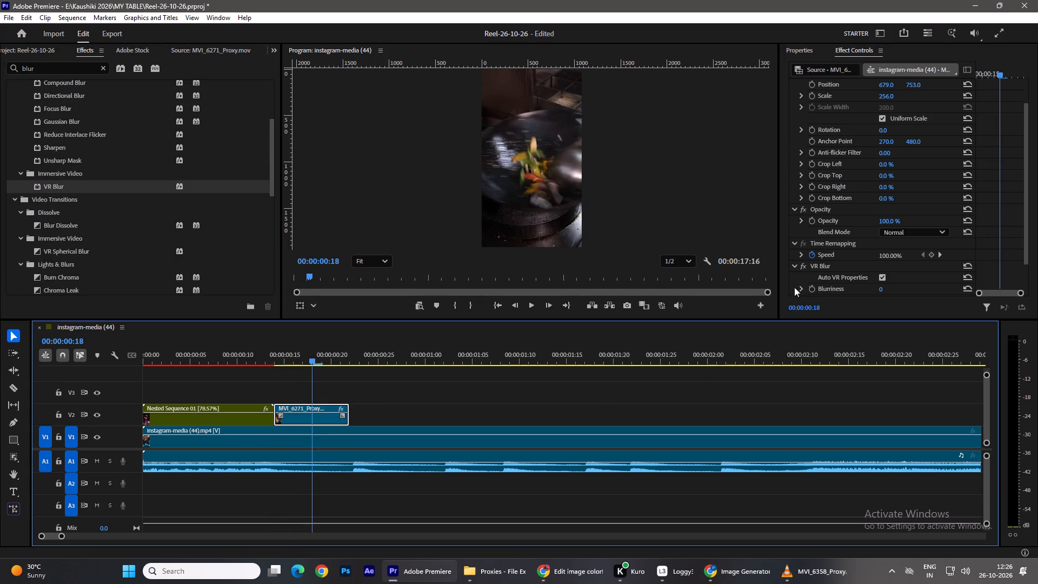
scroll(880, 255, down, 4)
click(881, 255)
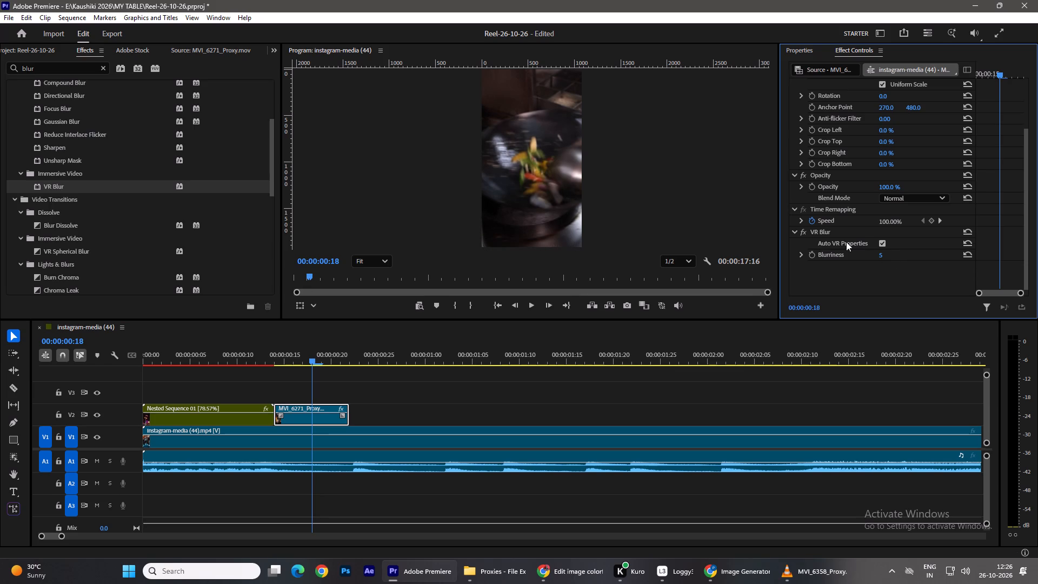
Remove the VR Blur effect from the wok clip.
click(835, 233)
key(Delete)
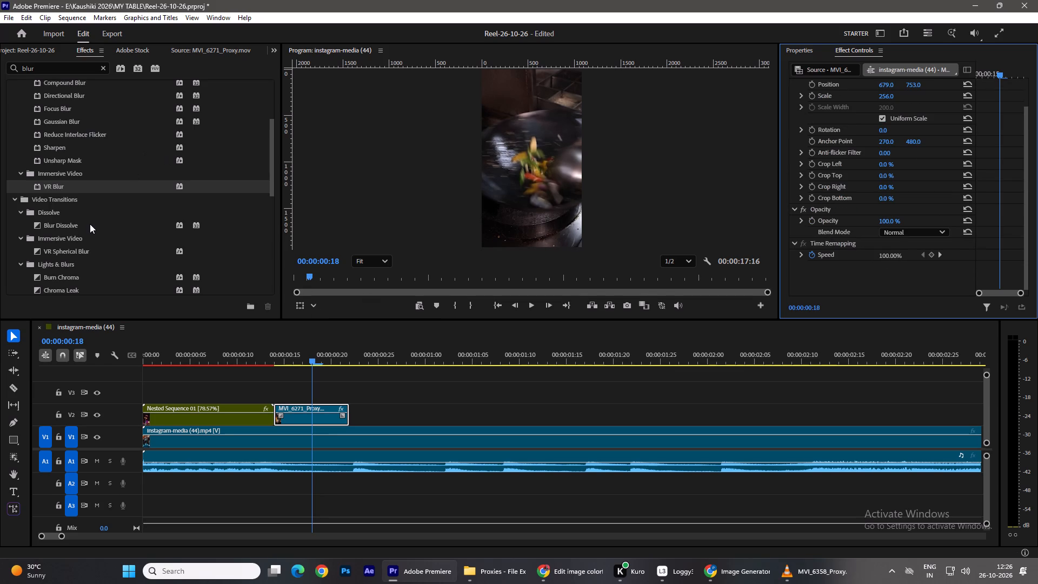
Browse the blur effects and transitions and apply the Channel Blur effect to the wok clip on V2.
scroll(92, 229, down, 7)
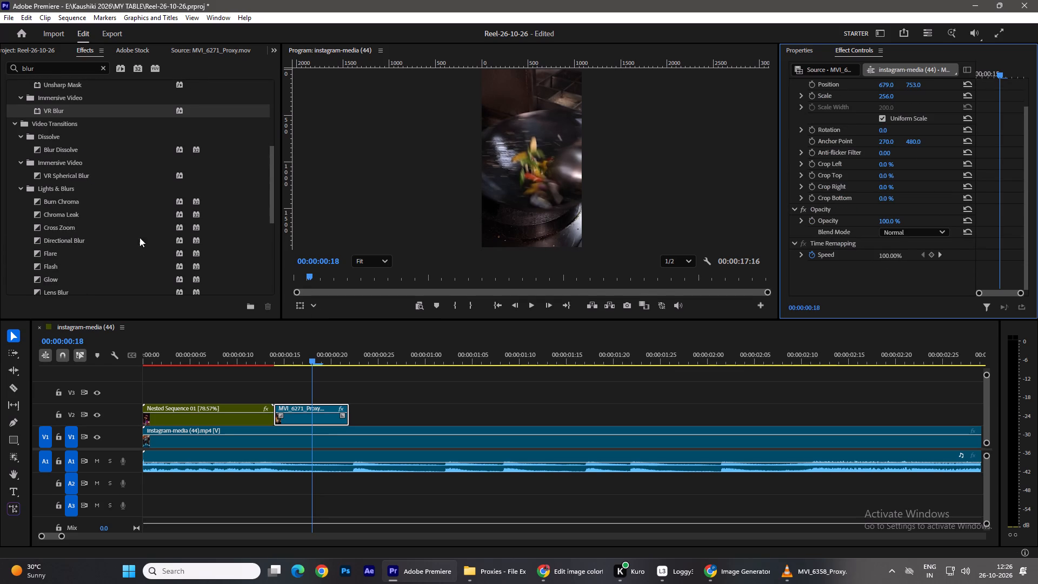
scroll(133, 251, down, 3)
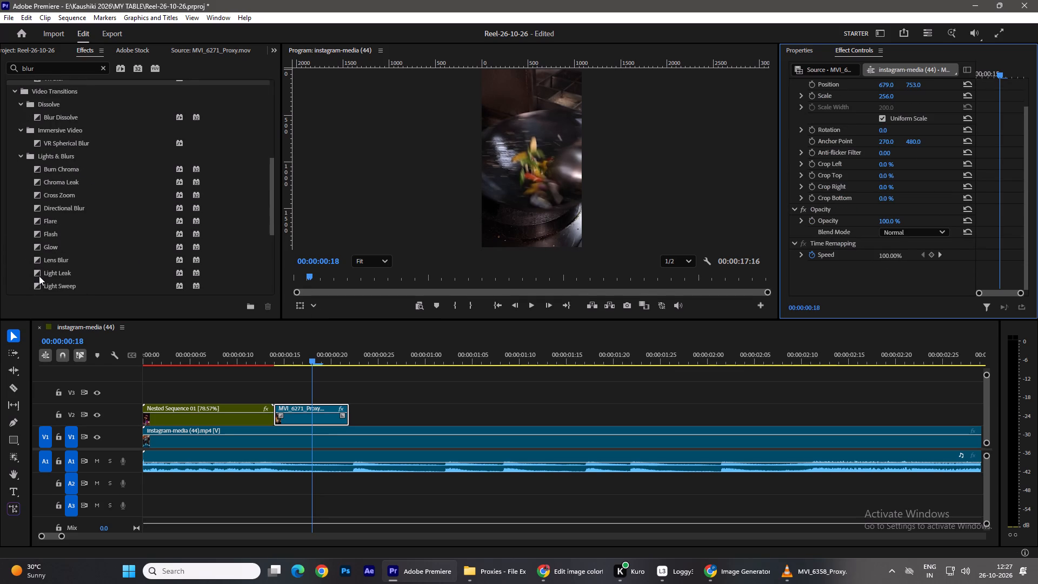
scroll(39, 276, down, 4)
scroll(39, 276, up, 15)
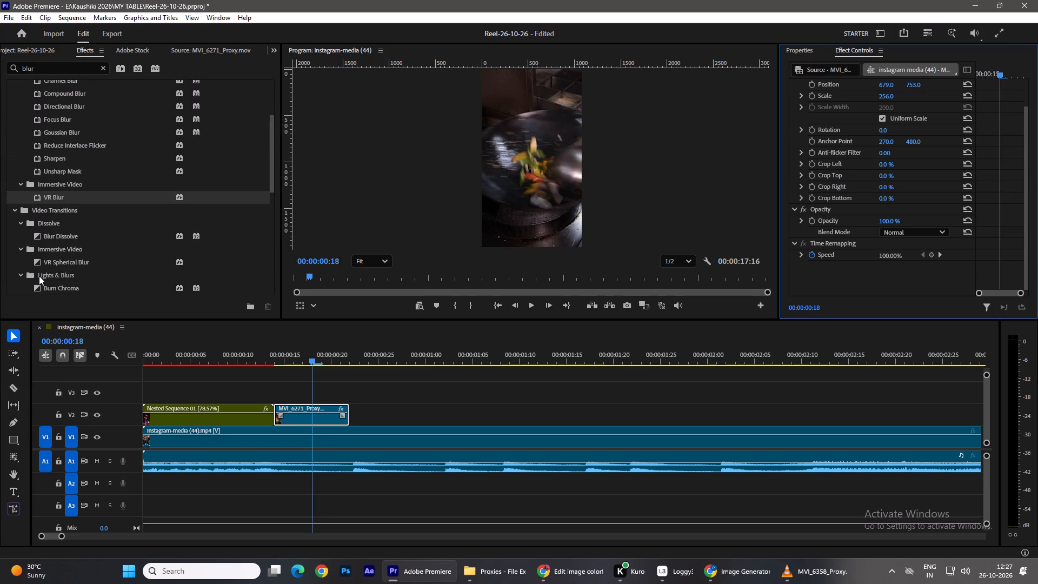
scroll(39, 276, up, 2)
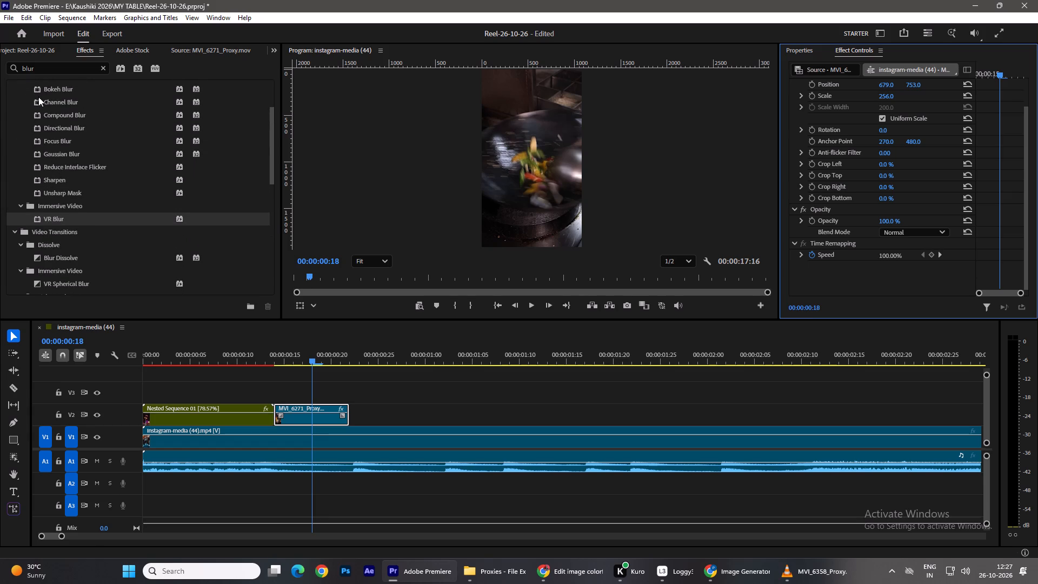
drag(38, 97, 307, 410)
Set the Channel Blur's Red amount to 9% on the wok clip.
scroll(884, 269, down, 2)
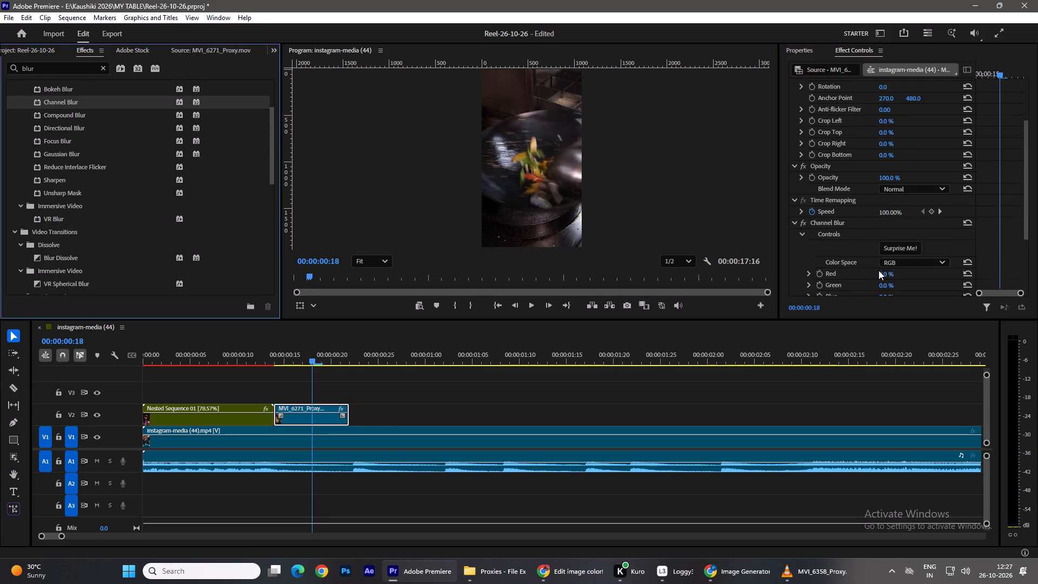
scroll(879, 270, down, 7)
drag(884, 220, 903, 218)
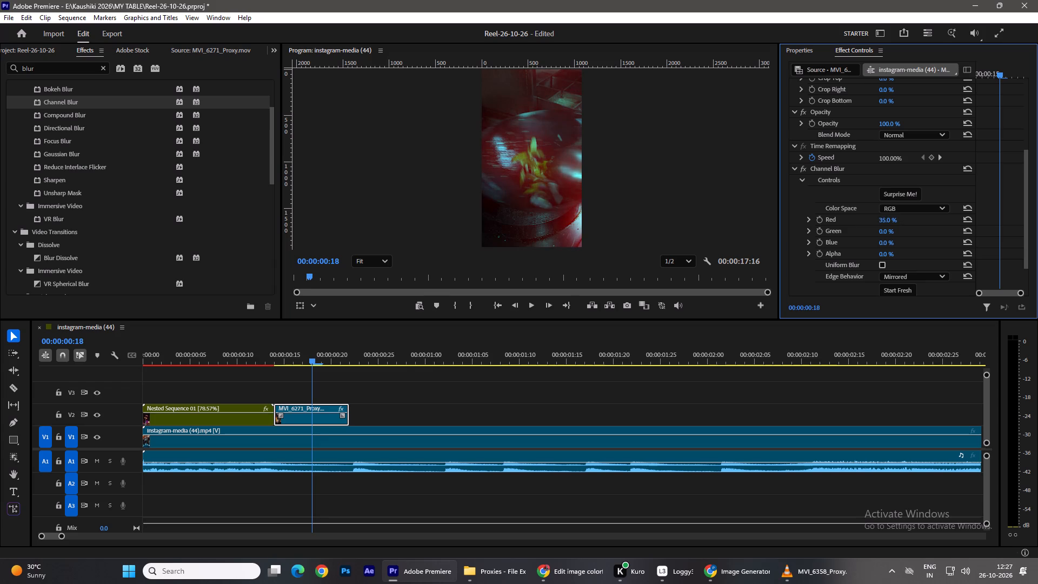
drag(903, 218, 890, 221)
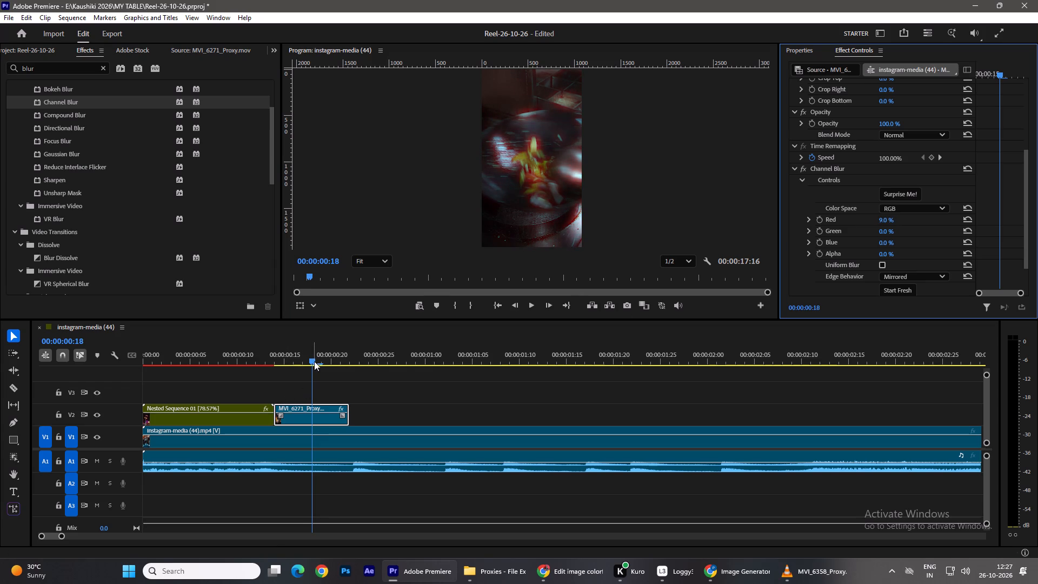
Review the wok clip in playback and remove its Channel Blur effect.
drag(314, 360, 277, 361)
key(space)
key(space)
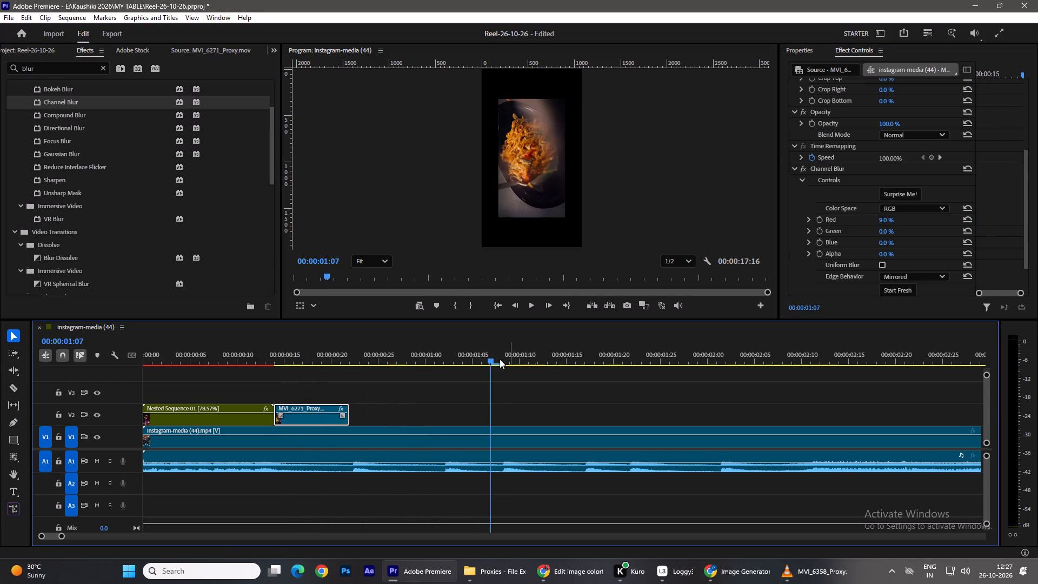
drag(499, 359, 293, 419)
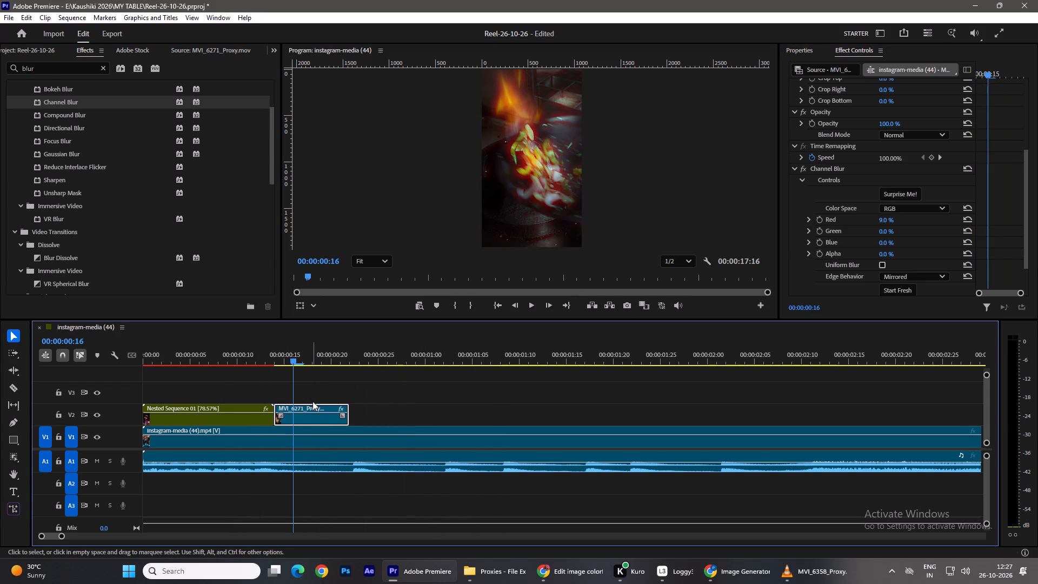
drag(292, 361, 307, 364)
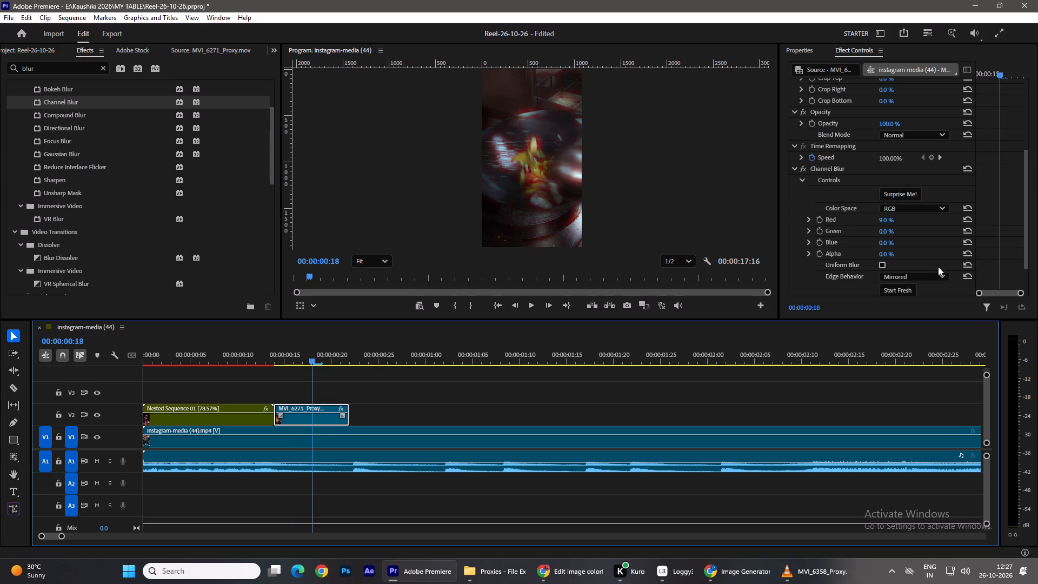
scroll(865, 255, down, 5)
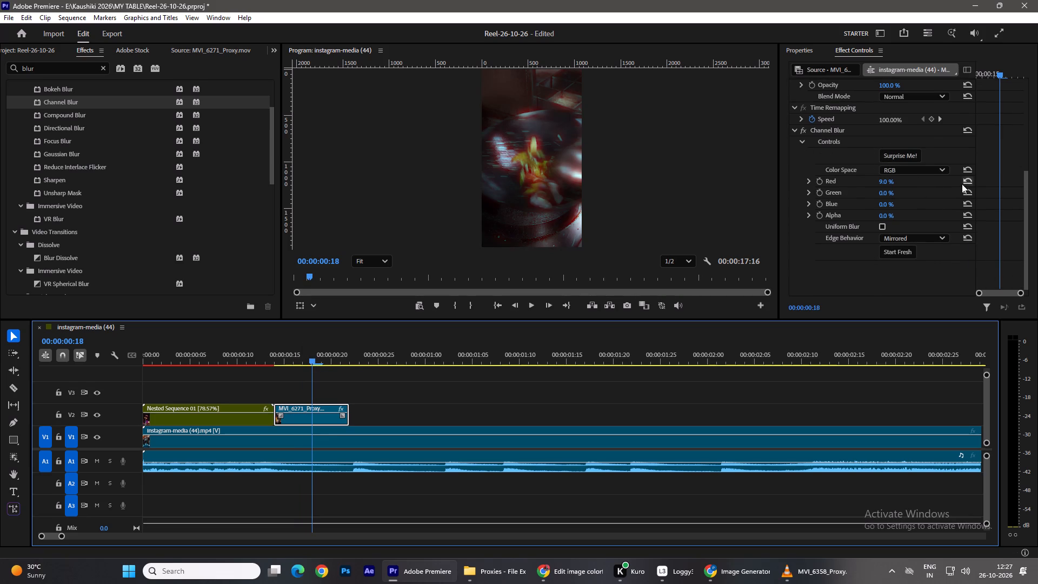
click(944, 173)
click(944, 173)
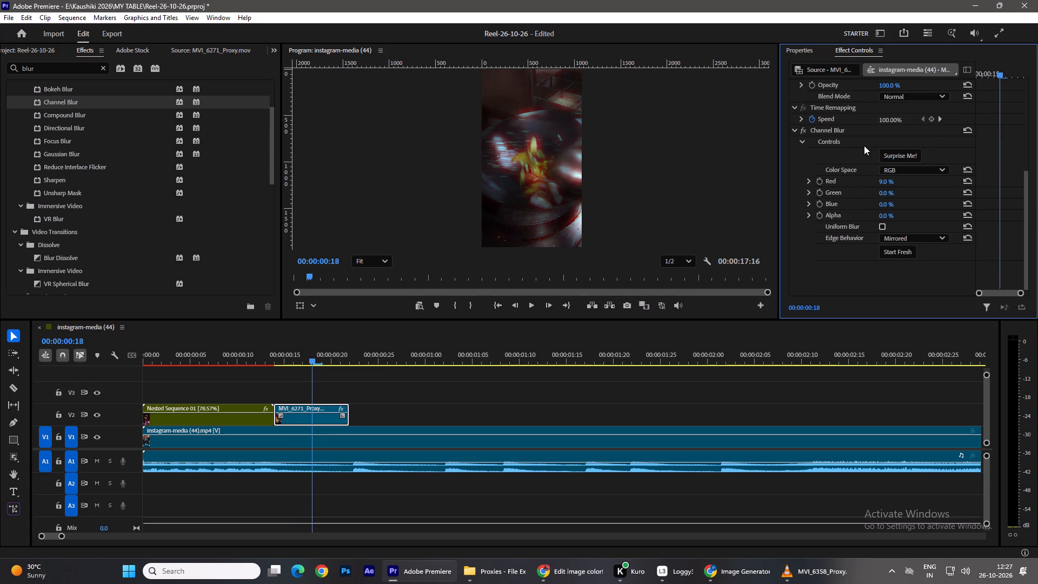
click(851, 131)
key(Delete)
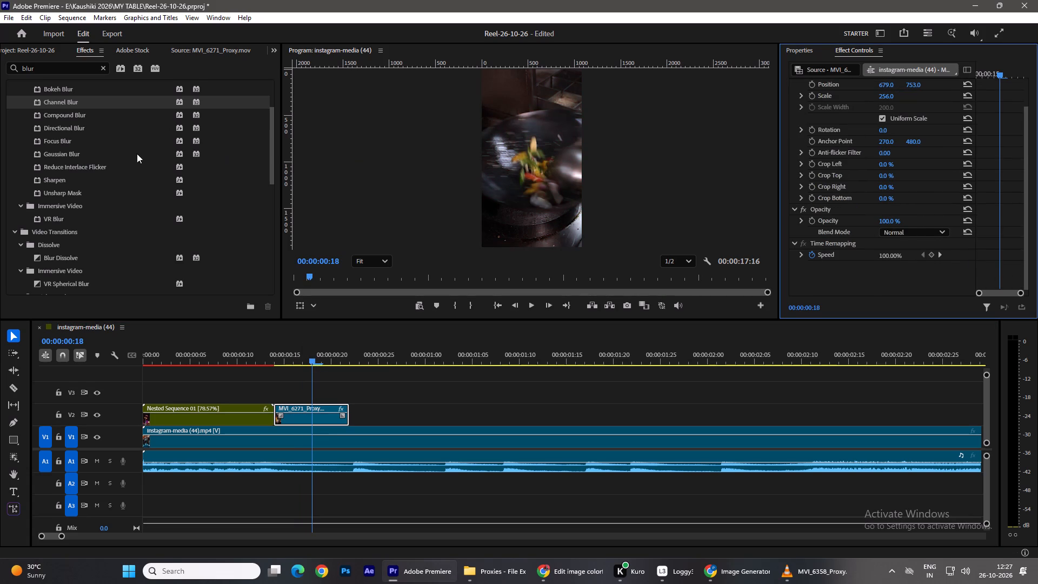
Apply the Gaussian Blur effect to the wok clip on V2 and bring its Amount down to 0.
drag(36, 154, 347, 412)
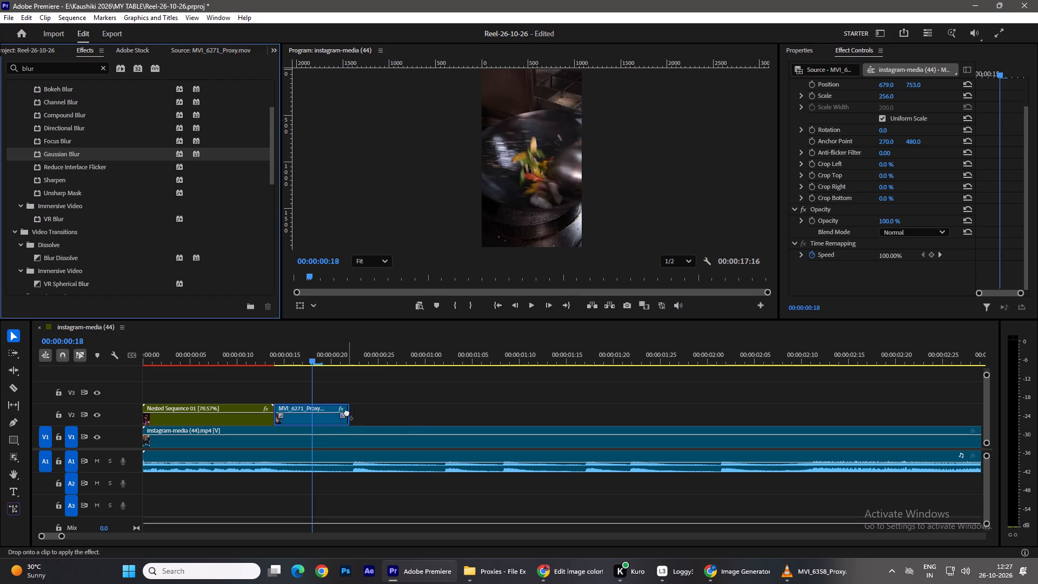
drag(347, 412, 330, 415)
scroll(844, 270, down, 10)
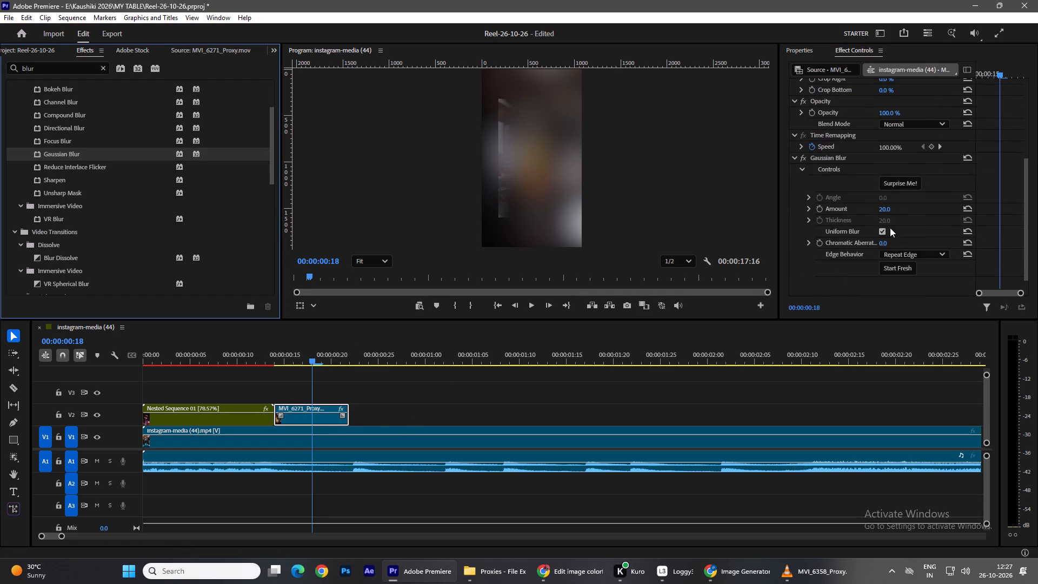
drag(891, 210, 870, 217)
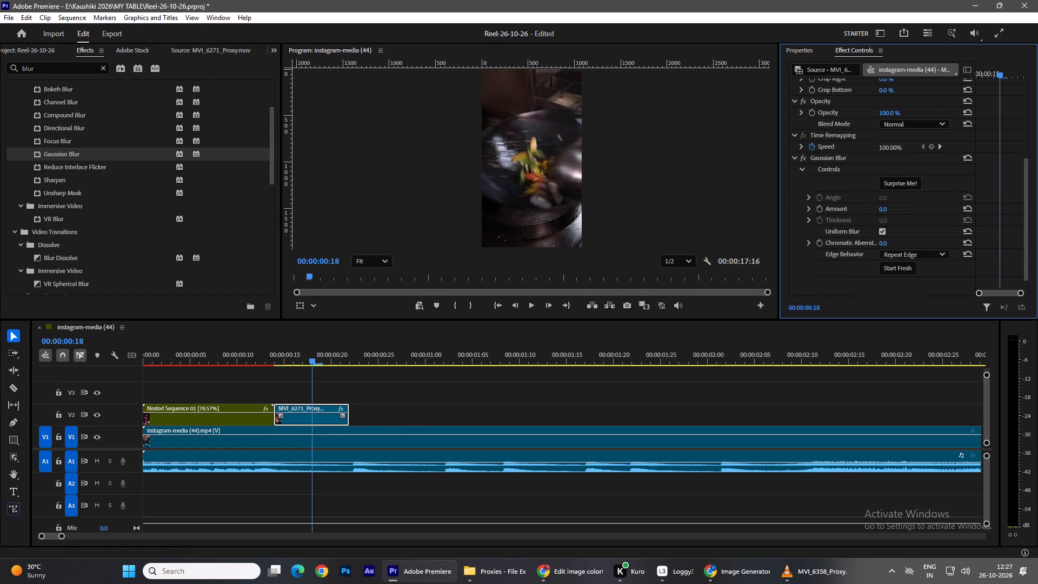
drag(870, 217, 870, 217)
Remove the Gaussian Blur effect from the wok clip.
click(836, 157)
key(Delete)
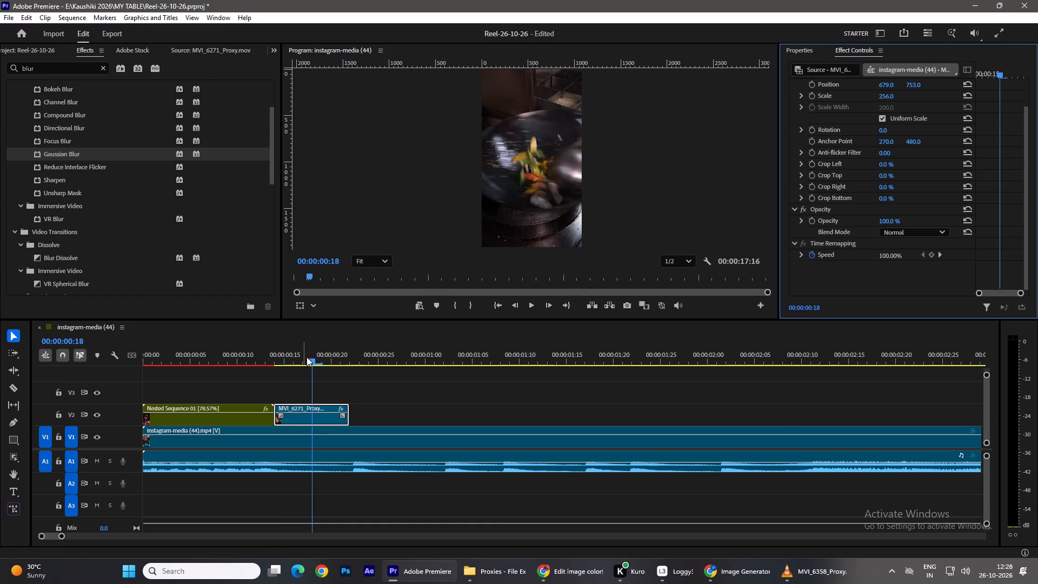
Scrub through the wok clip on V2 to check its motion.
drag(308, 359, 290, 362)
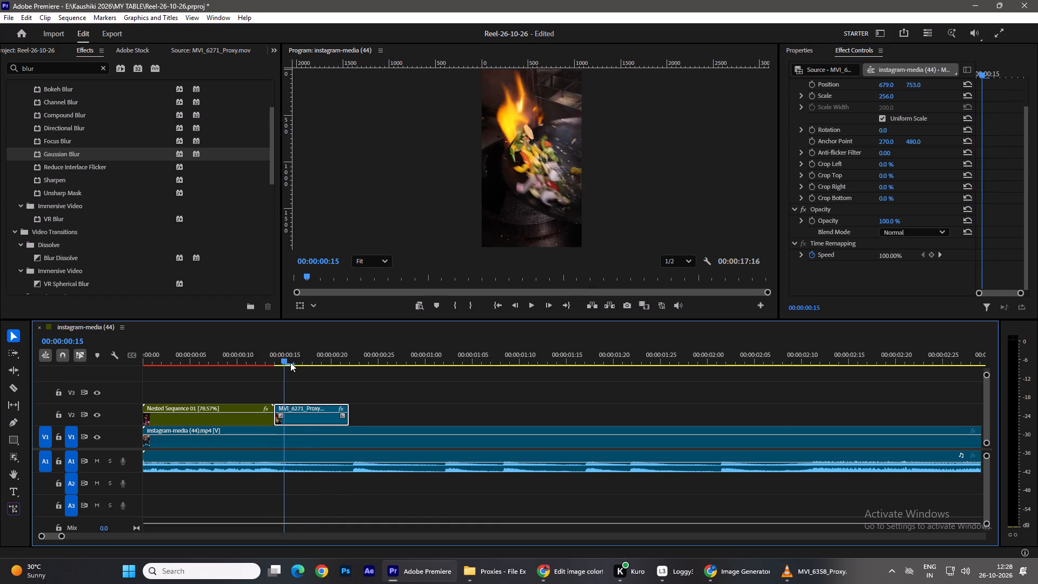
drag(290, 362, 311, 371)
In Chrome, open the navratanjewellersvns Instagram profile from recent searches and view the rolled-newspaper reel with its caption and comments.
click(583, 582)
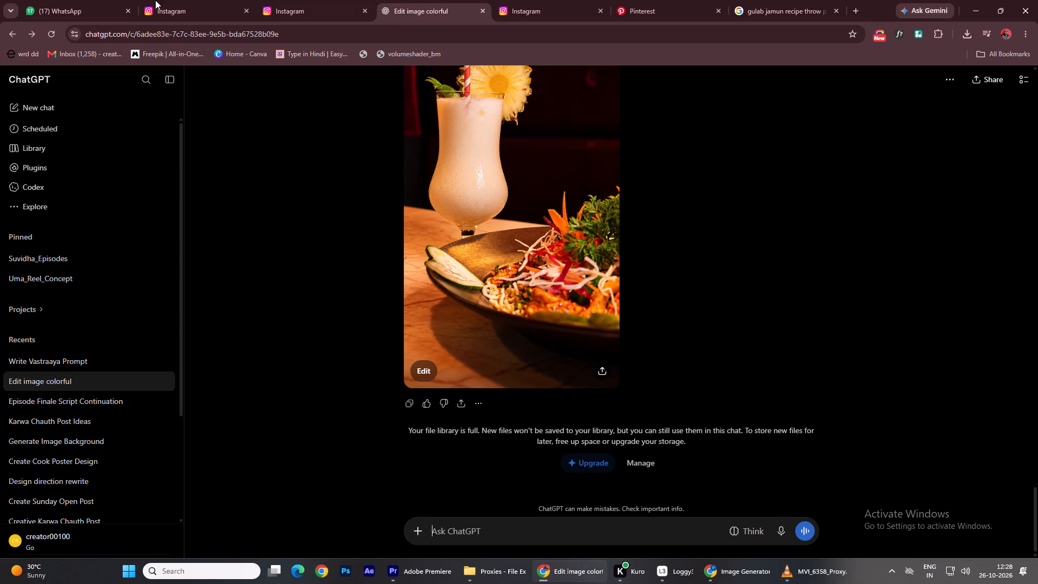
click(236, 0)
click(293, 5)
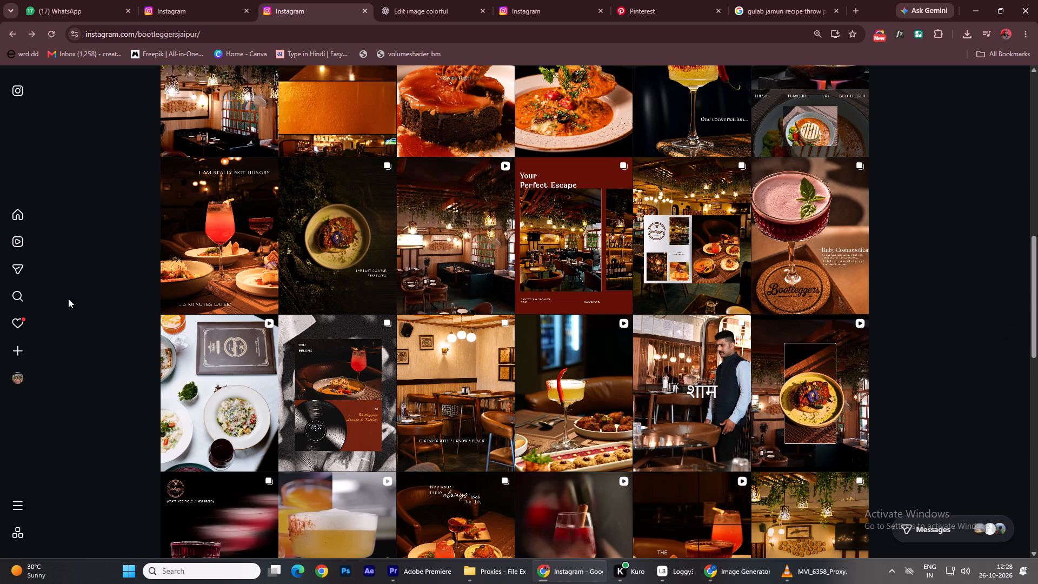
click(25, 306)
click(346, 88)
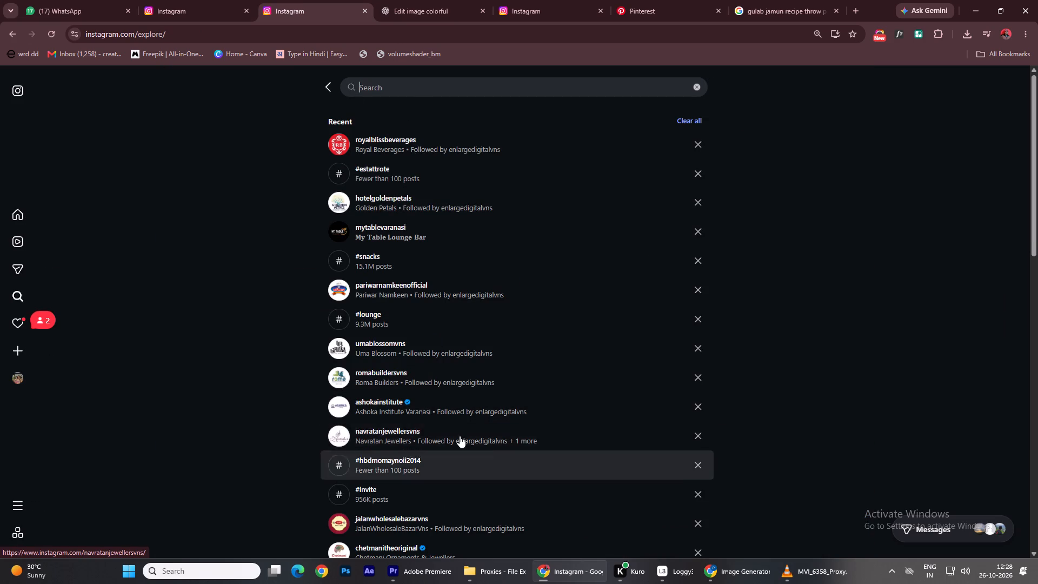
click(460, 436)
scroll(903, 291, down, 2)
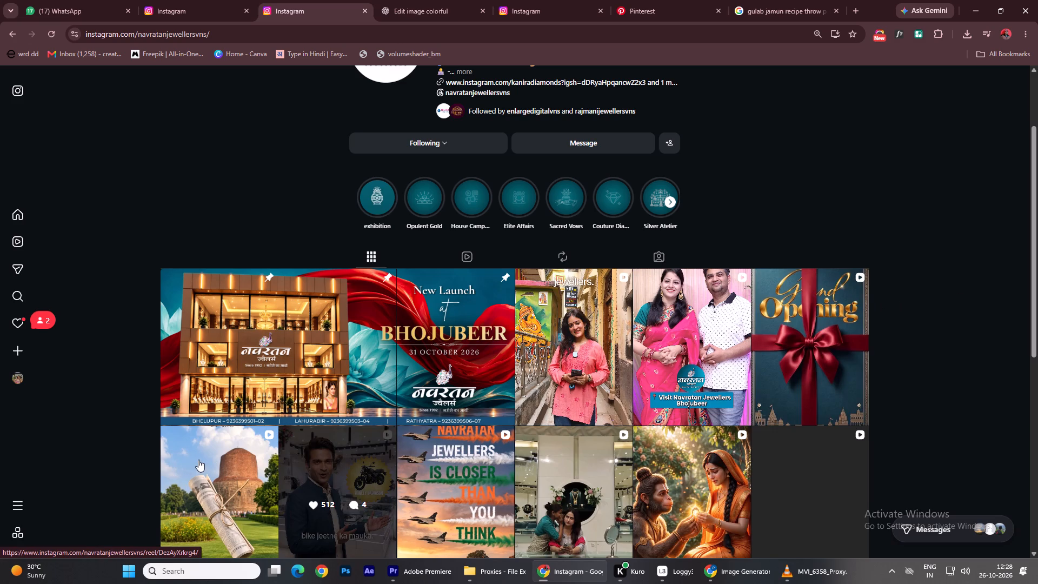
scroll(198, 460, down, 2)
click(218, 361)
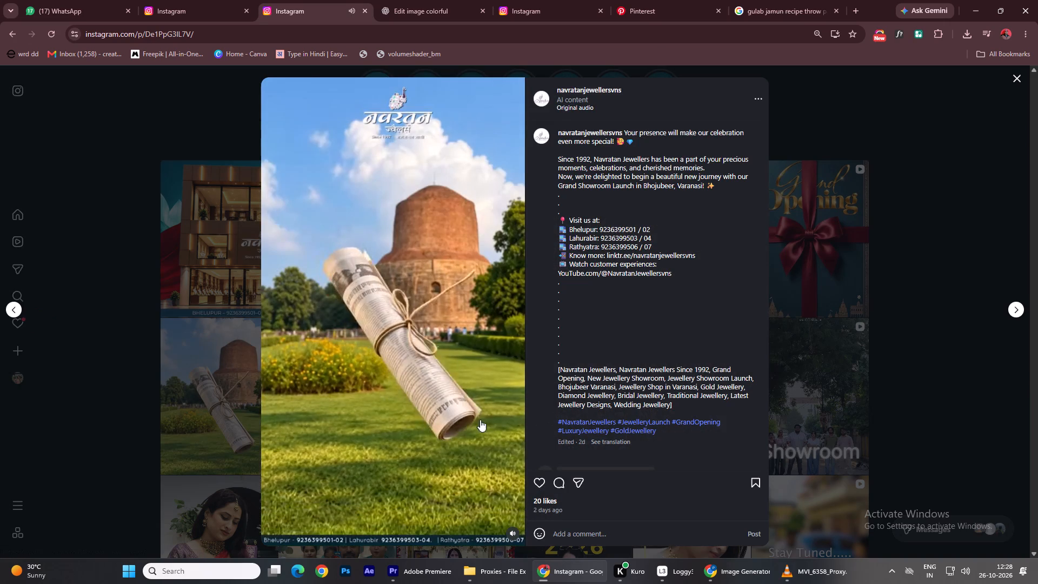
click(461, 420)
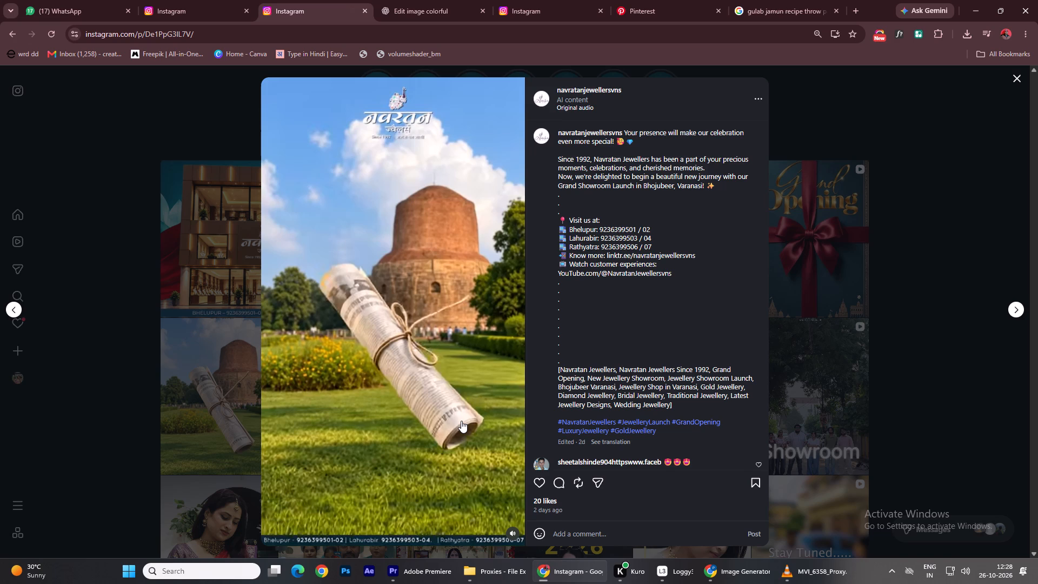
scroll(461, 421, down, 5)
scroll(641, 418, down, 4)
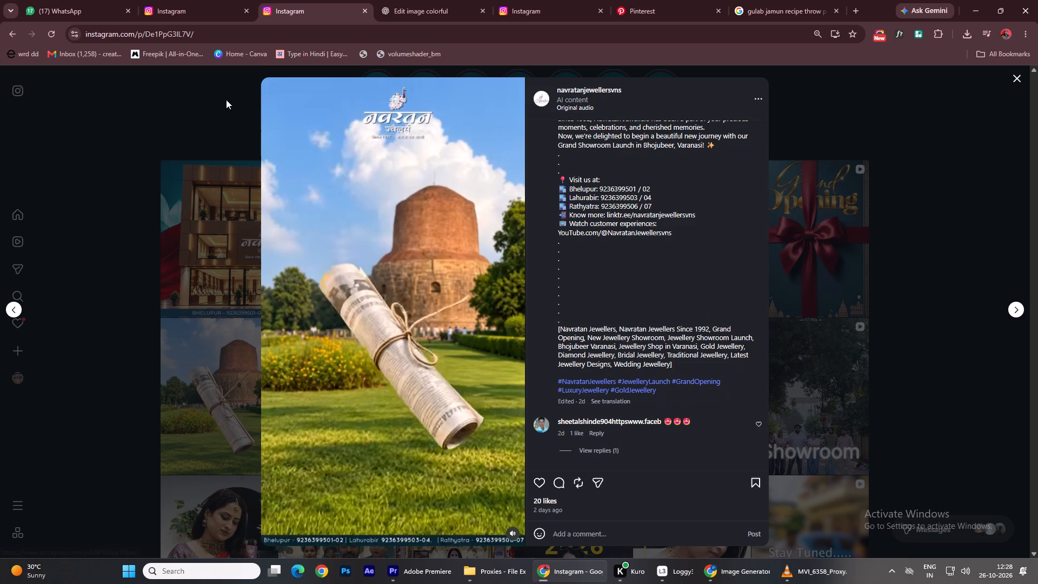
Copy the newspaper reel's link and submit it for download on the SaveFromInsta site, dismissing the ad.
click(220, 39)
key(ctrl+c)
click(990, 197)
click(854, 14)
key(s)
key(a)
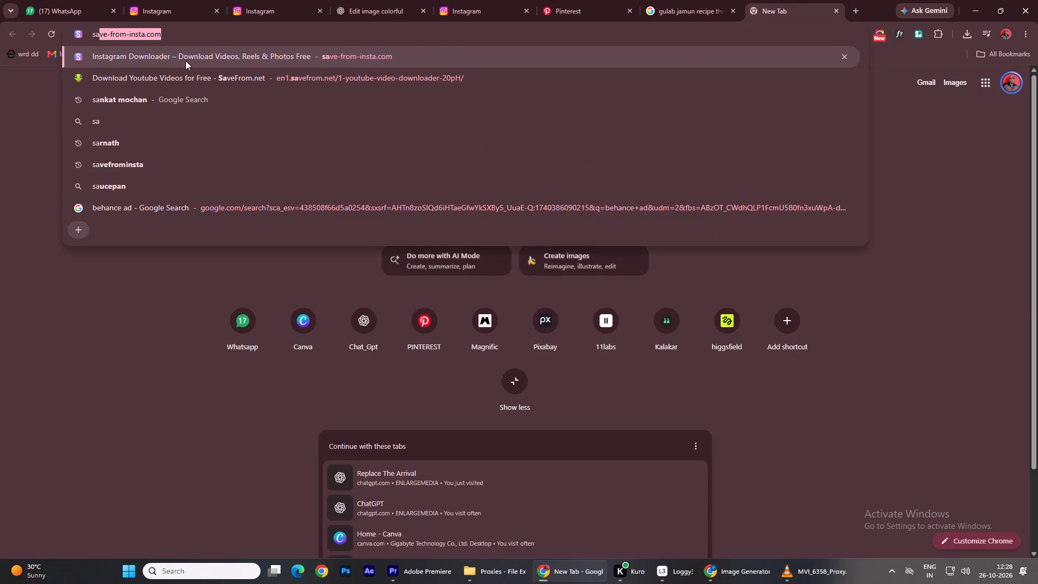
click(188, 61)
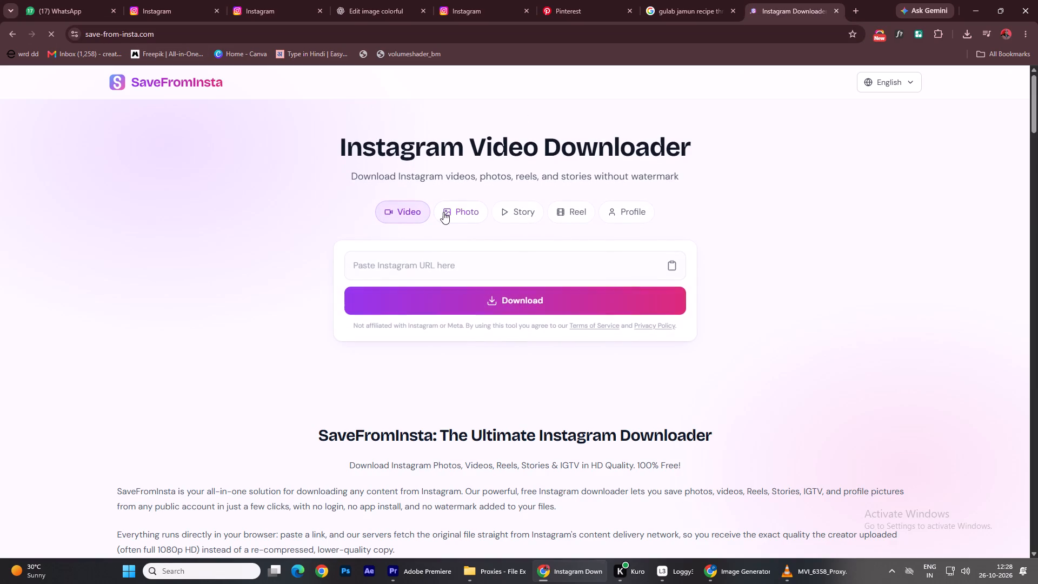
click(410, 263)
key(ctrl+v)
click(510, 308)
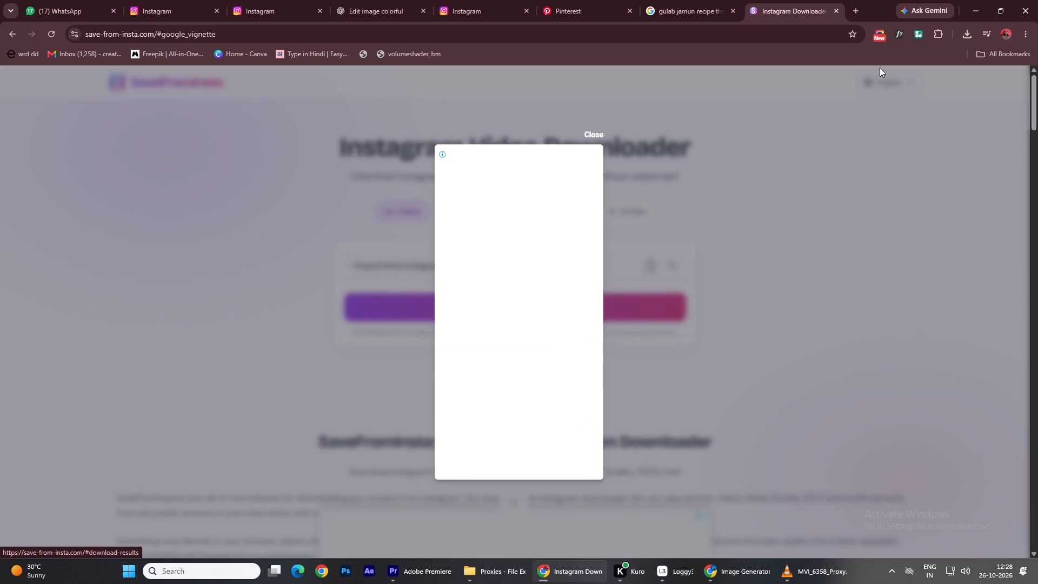
click(593, 136)
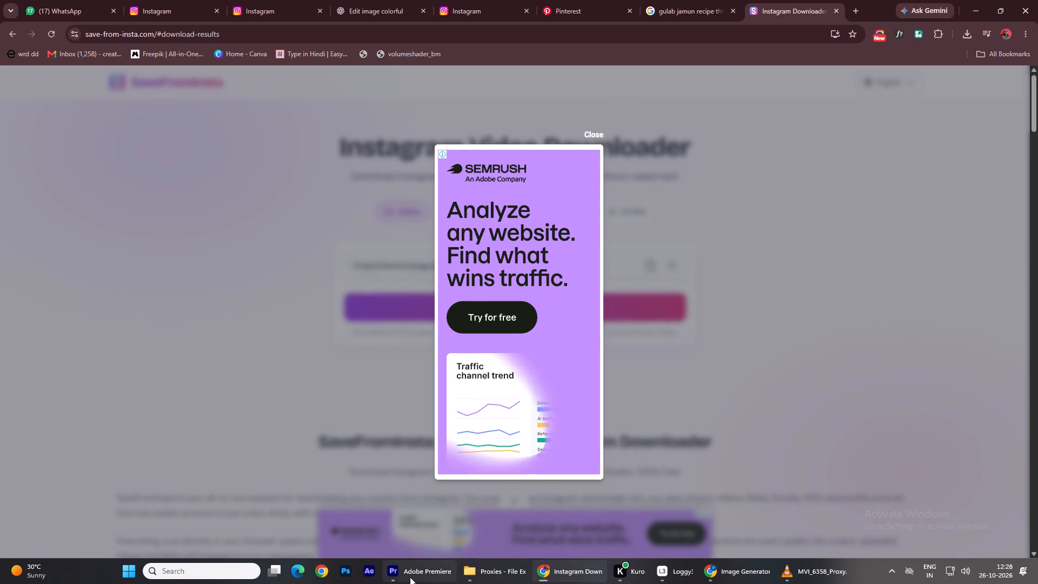
Switch to Premiere and save the project.
click(410, 577)
key(ctrl+s)
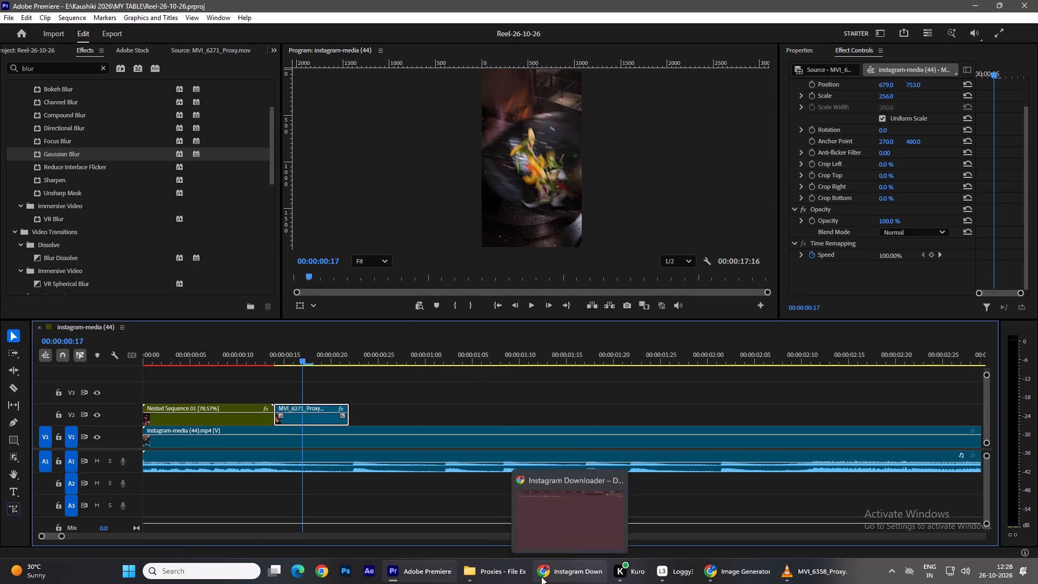
Return to SaveFromInsta in Chrome and start downloading the reel's video.
click(561, 573)
scroll(568, 246, up, 1)
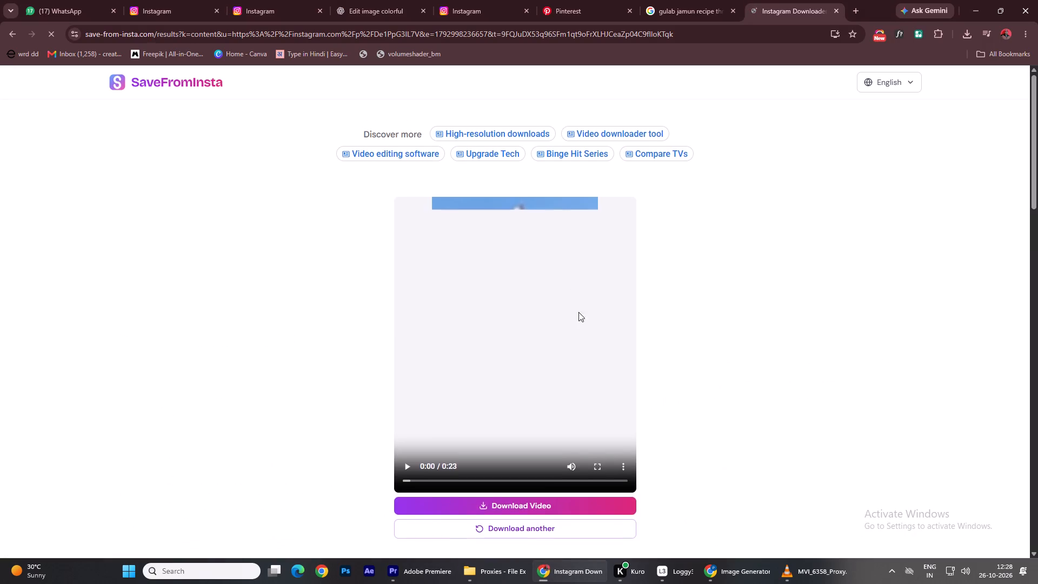
click(585, 501)
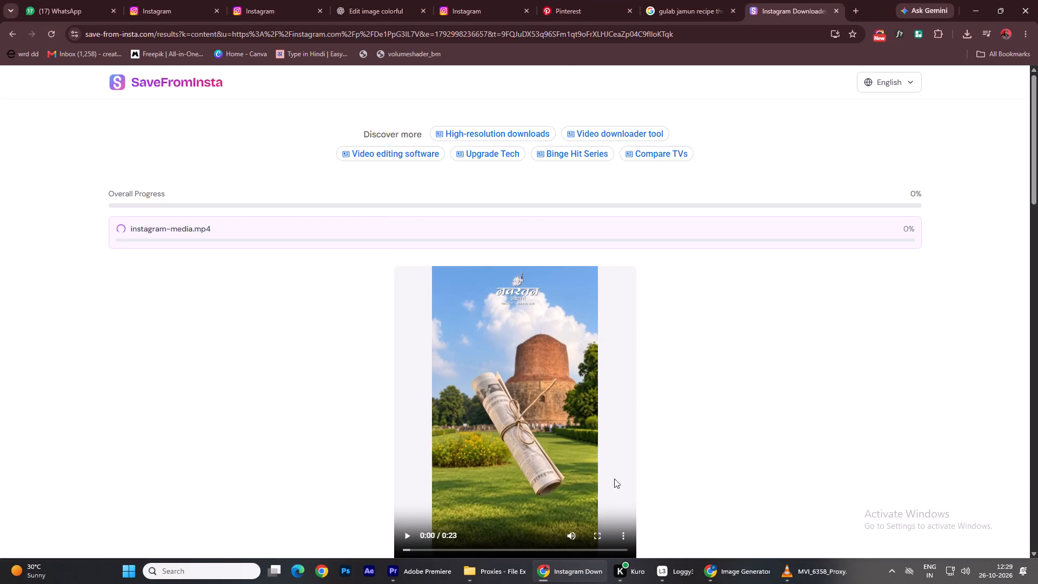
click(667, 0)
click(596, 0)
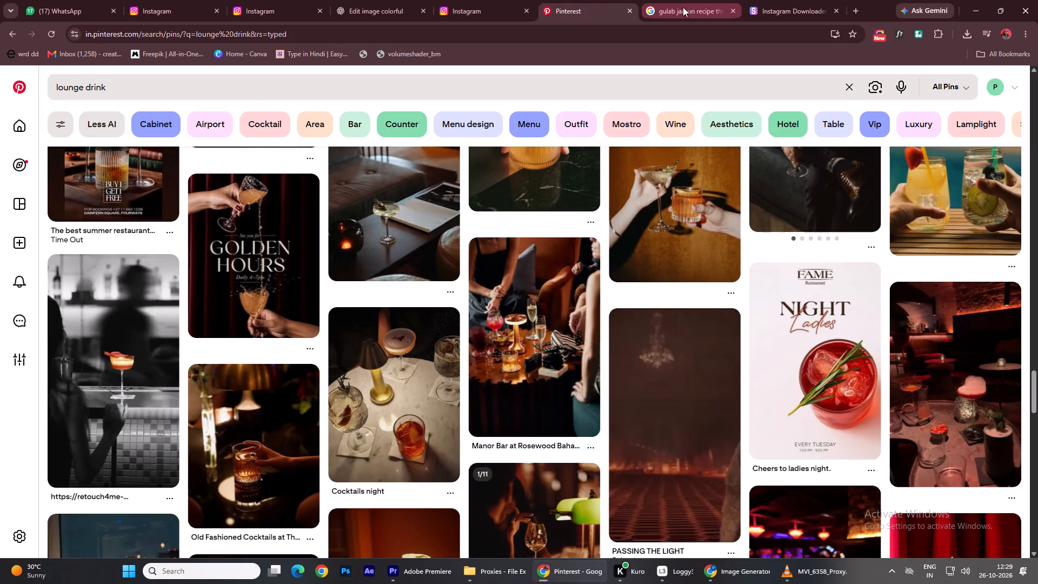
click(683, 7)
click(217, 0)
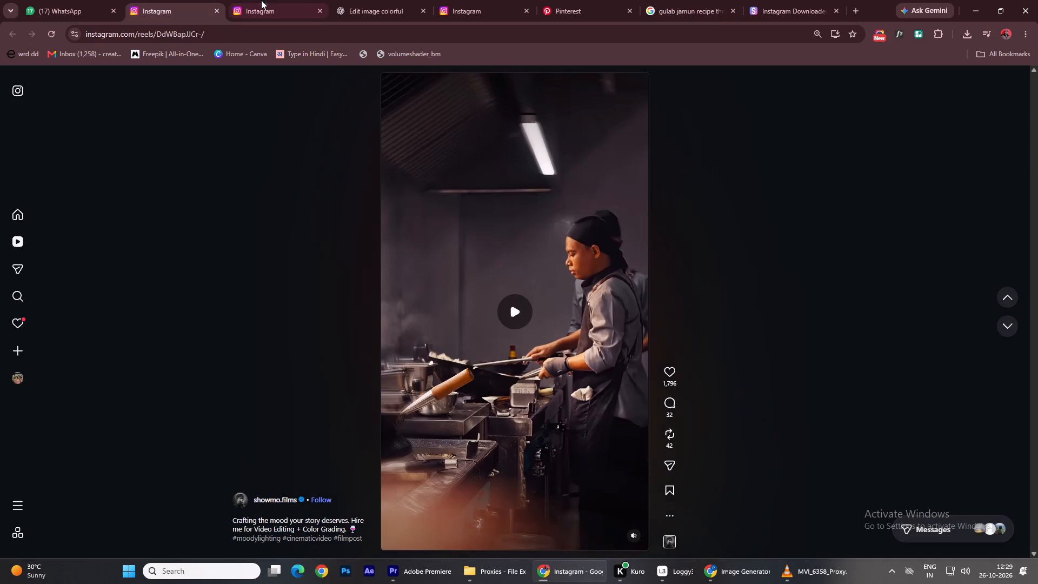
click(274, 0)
Check the reel's download progress and the recent downloads, and close the SaveFromInsta page.
click(803, 0)
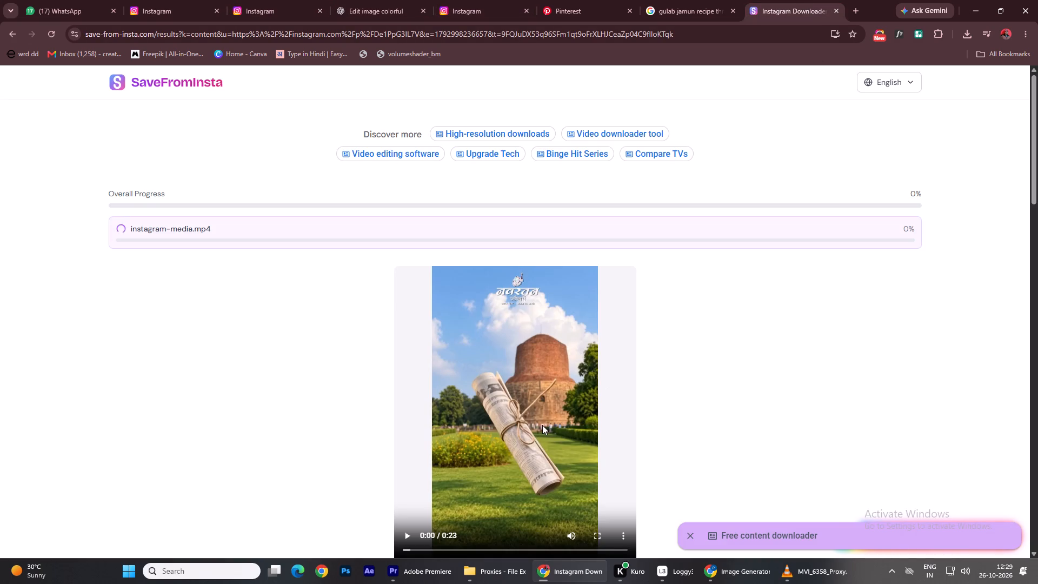
click(970, 34)
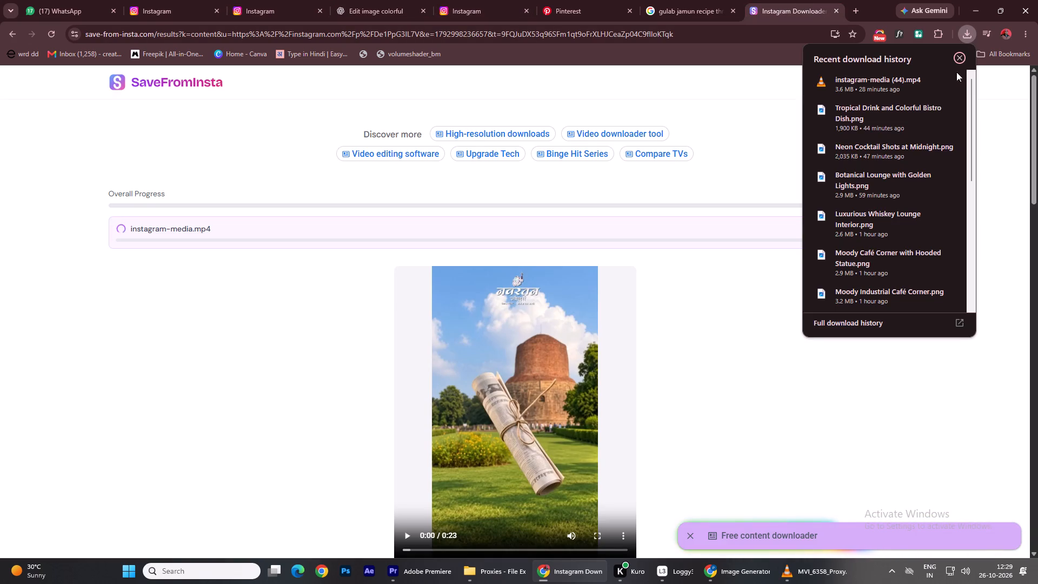
click(767, 325)
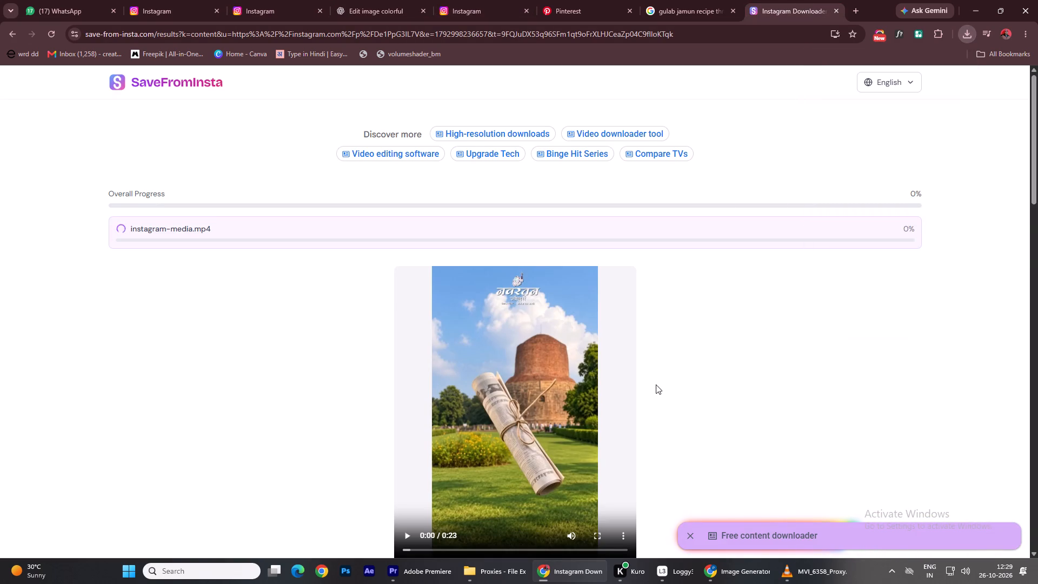
scroll(654, 386, down, 4)
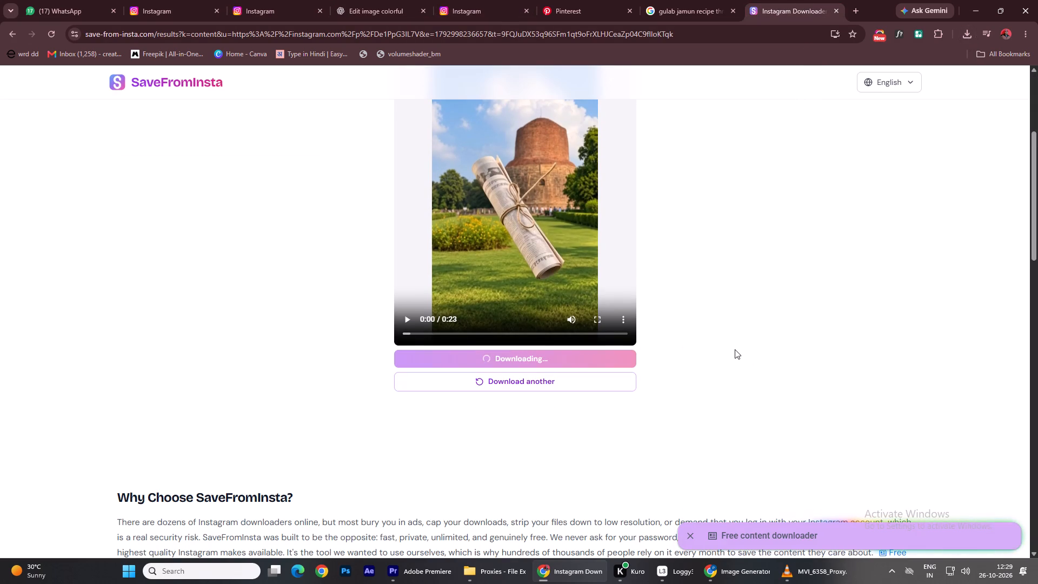
click(836, 10)
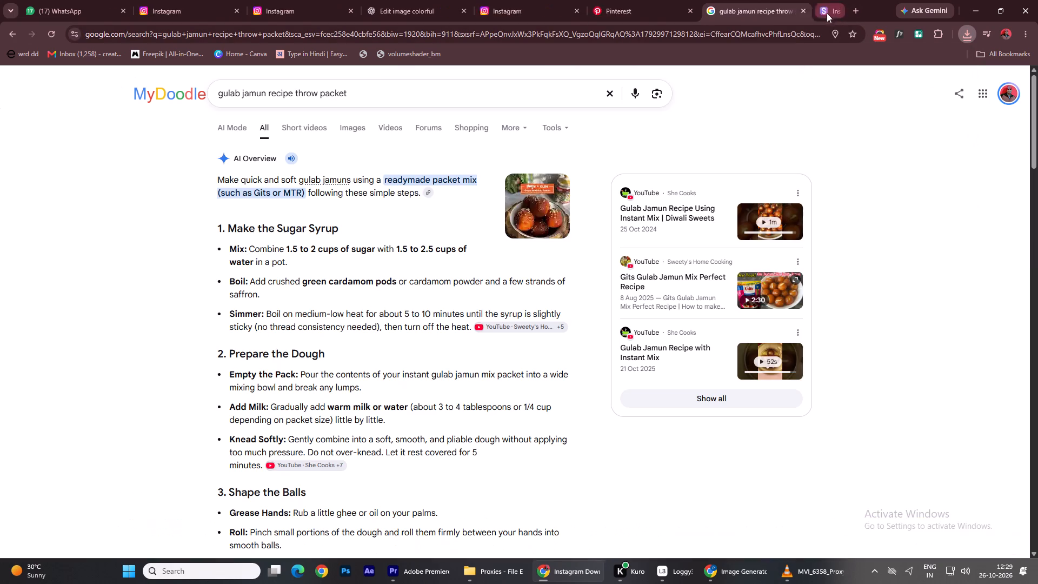
Return to the navratanjewellersvns posts and view the Grand Opening envelope reel and the rolled-newspaper reel.
click(357, 0)
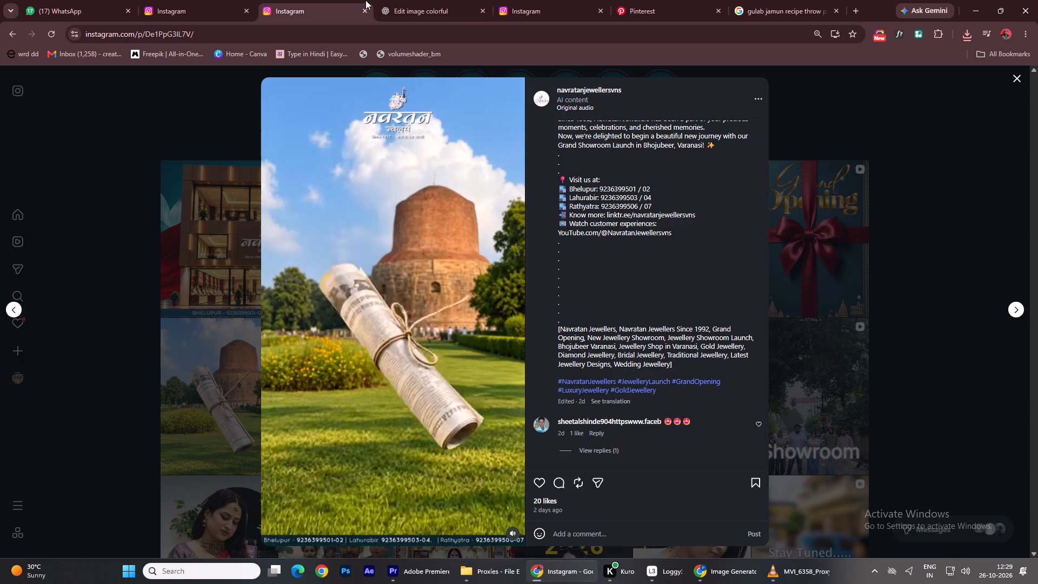
click(415, 0)
click(316, 0)
click(920, 178)
click(834, 200)
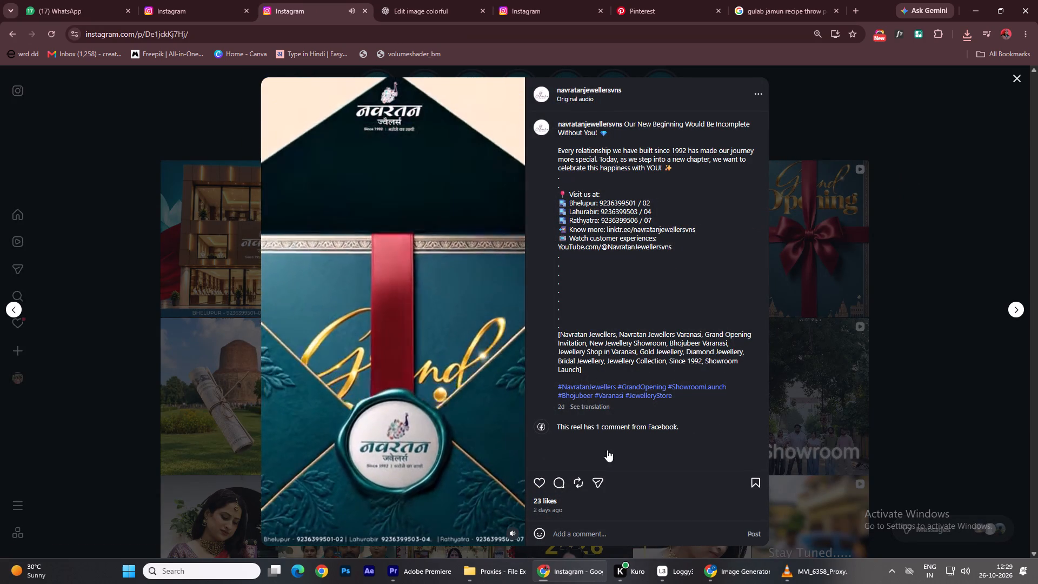
click(889, 335)
click(227, 420)
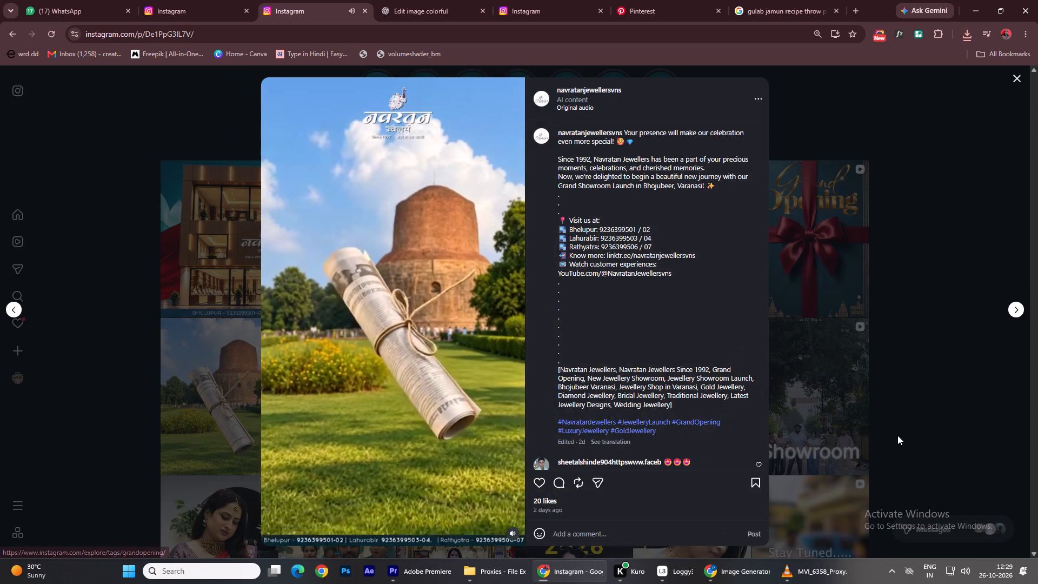
click(908, 425)
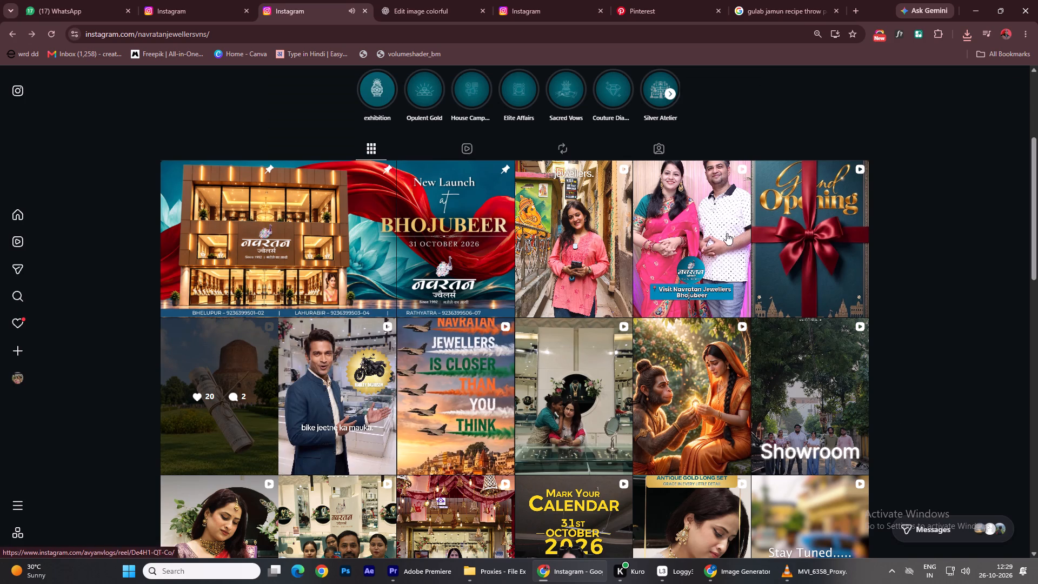
Watch the couple's New Showroom Launch reel and the reel of the woman in the pink kurta, reading the latter's caption and comments.
click(675, 211)
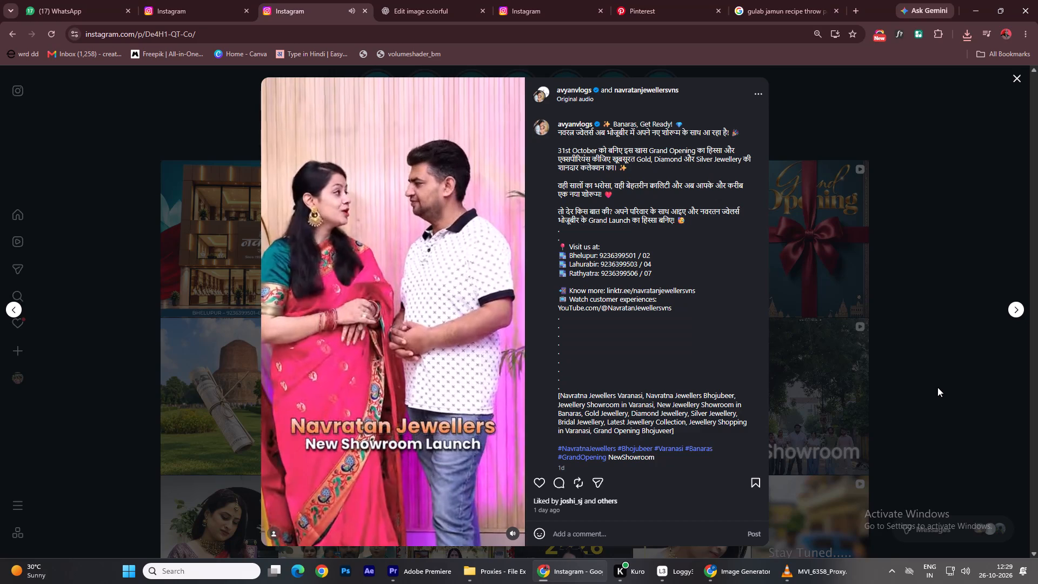
click(968, 394)
click(585, 229)
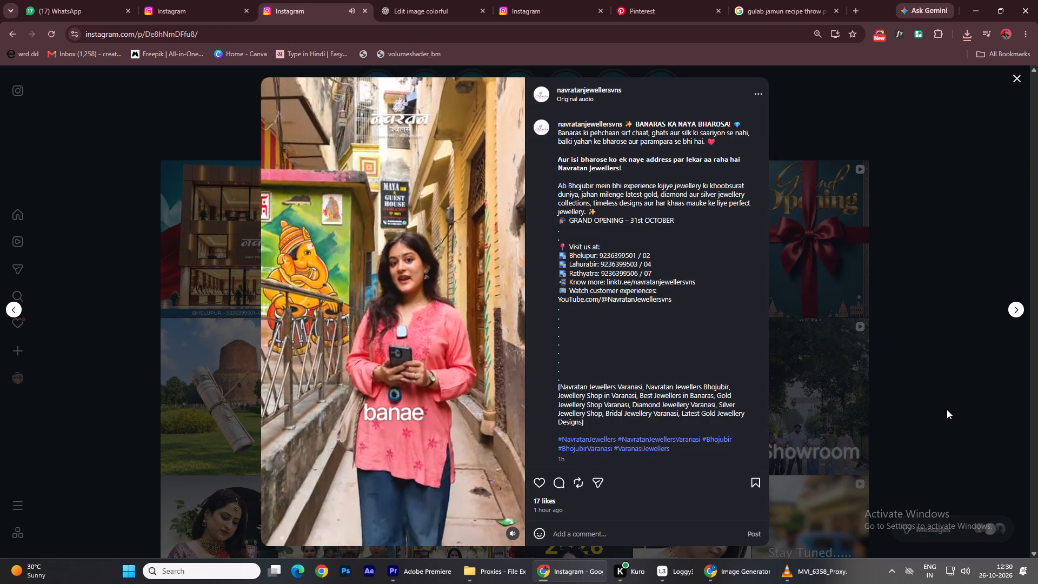
scroll(664, 369, down, 5)
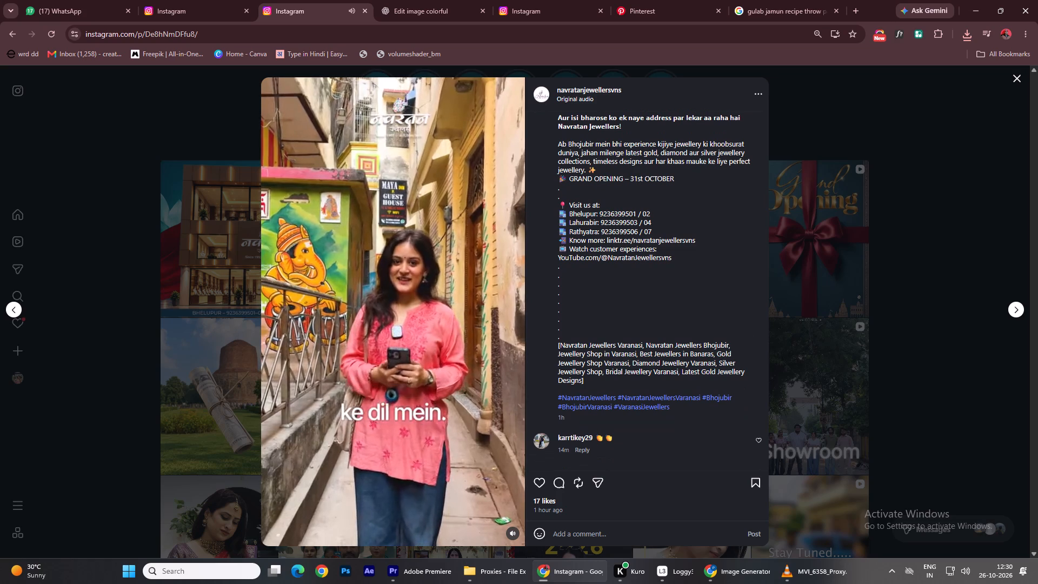
scroll(715, 354, up, 4)
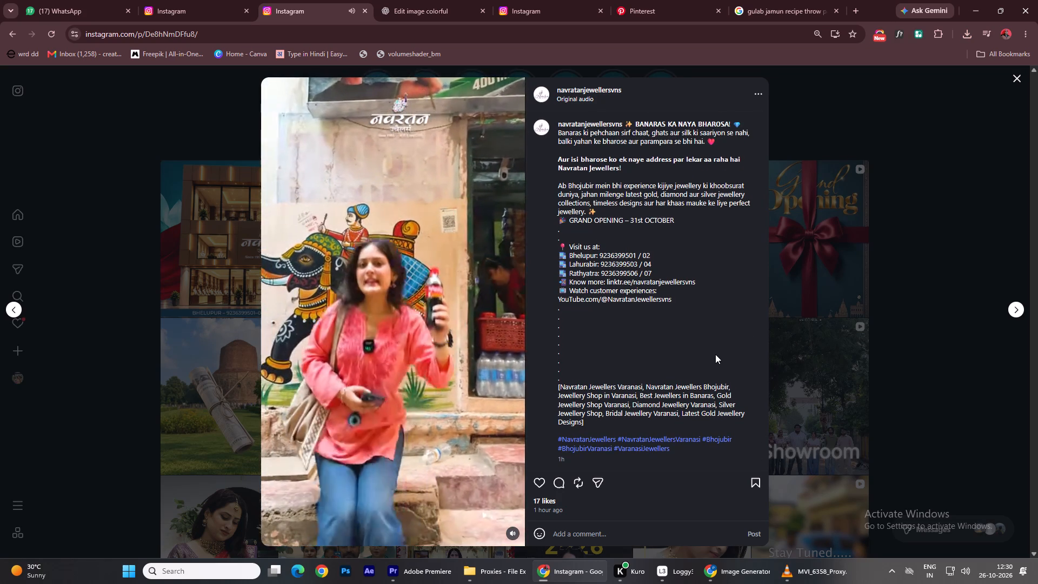
scroll(715, 354, down, 4)
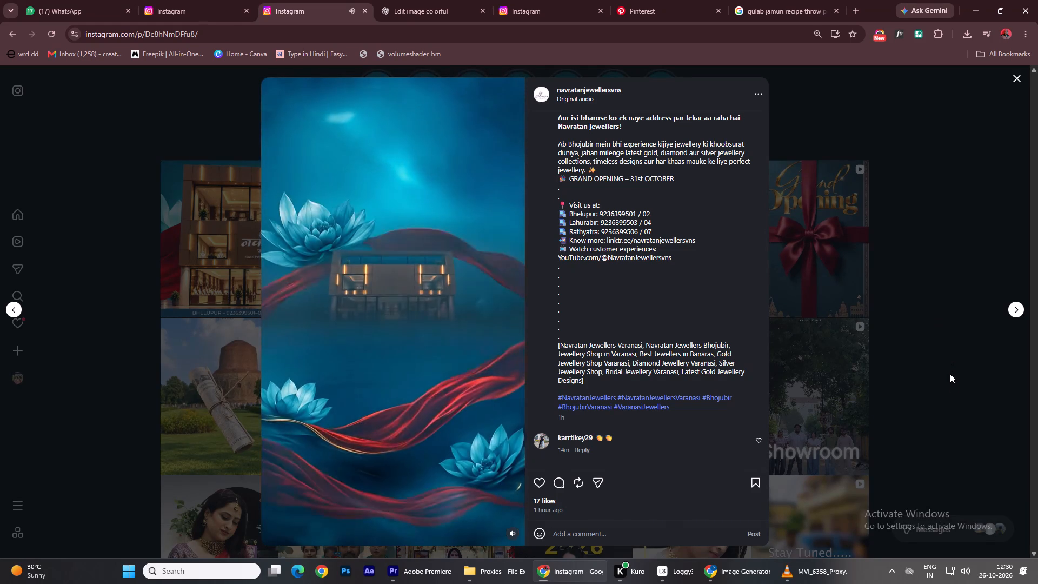
click(950, 374)
click(842, 90)
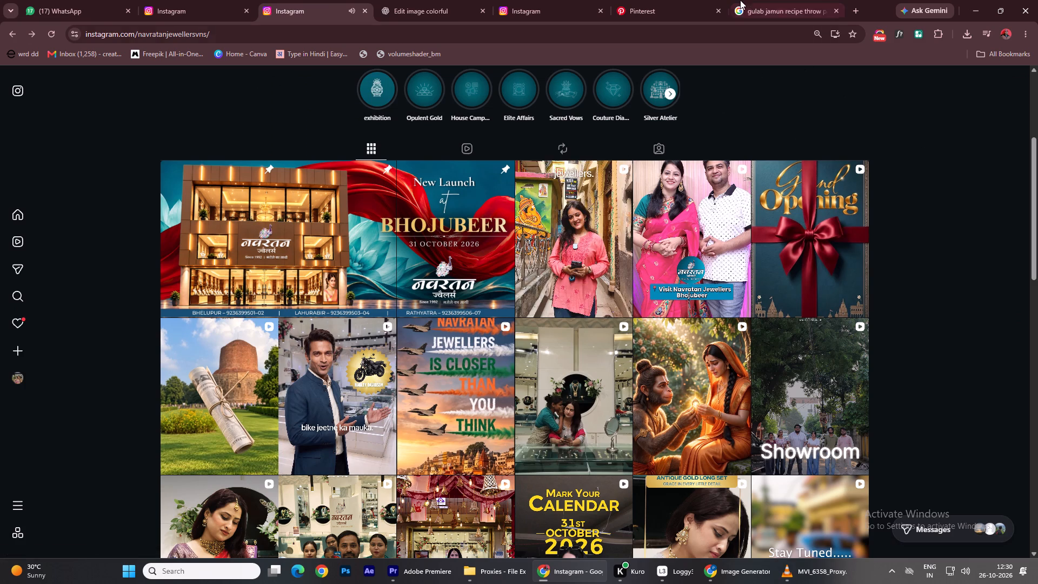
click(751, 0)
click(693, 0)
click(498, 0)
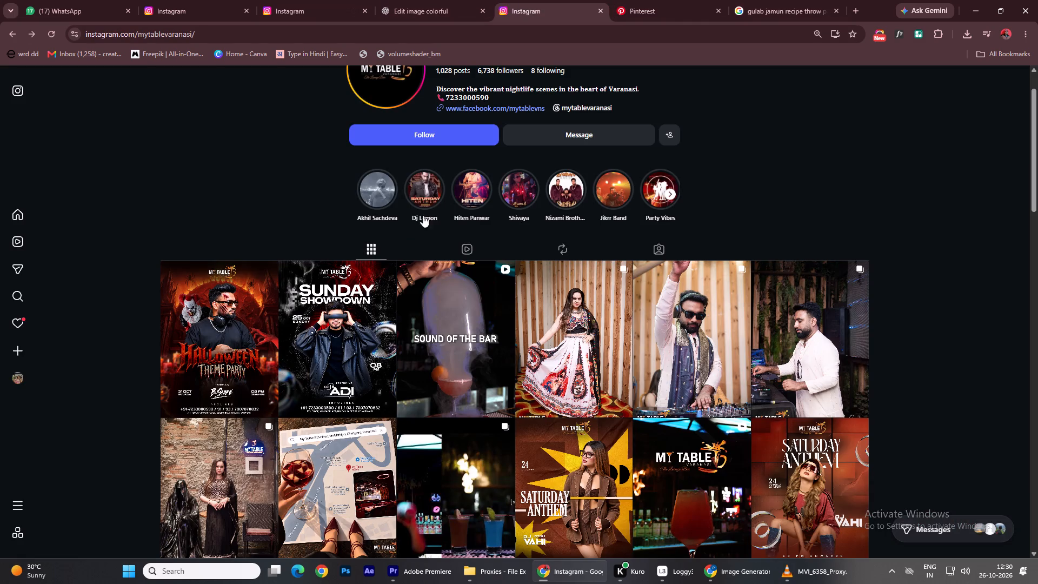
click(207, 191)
Switch back to Premiere, return the playhead to the start of the sequence, and save the project.
click(427, 569)
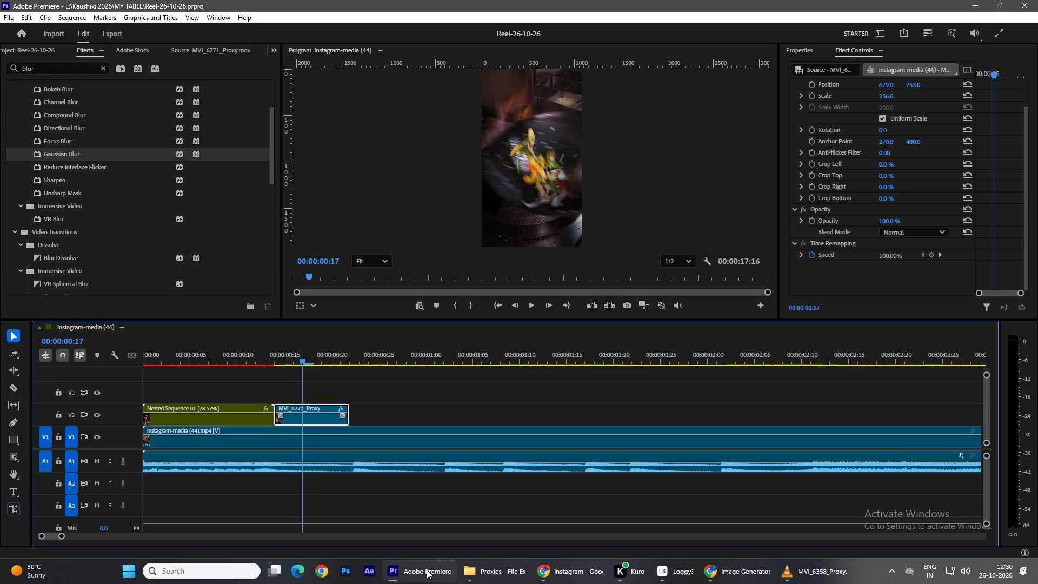
drag(294, 361, 83, 352)
key(ctrl+s)
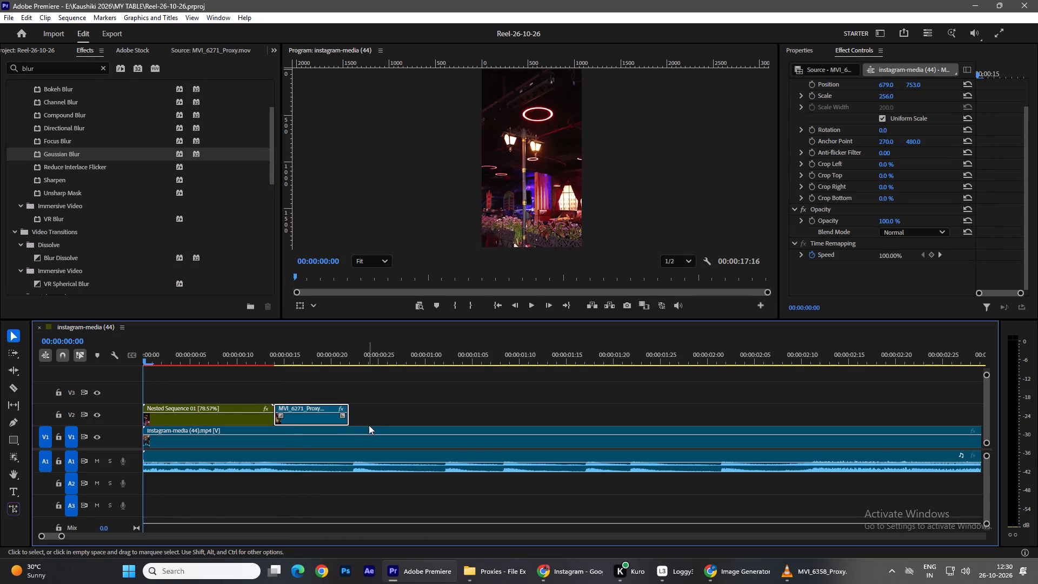
Play back the opening of the sequence to review the nested sequence and the MVI_6271 clip after it.
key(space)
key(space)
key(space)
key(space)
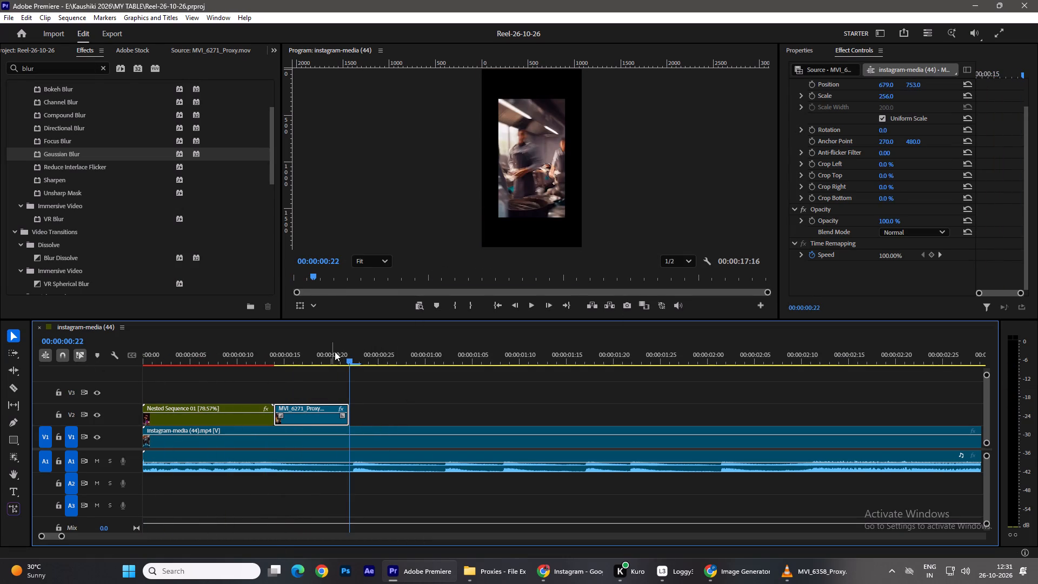
Apply Directional Blur to the MVI_6271 clip on V2 with amount 4 and angle 30°, and preview it.
drag(344, 359, 311, 373)
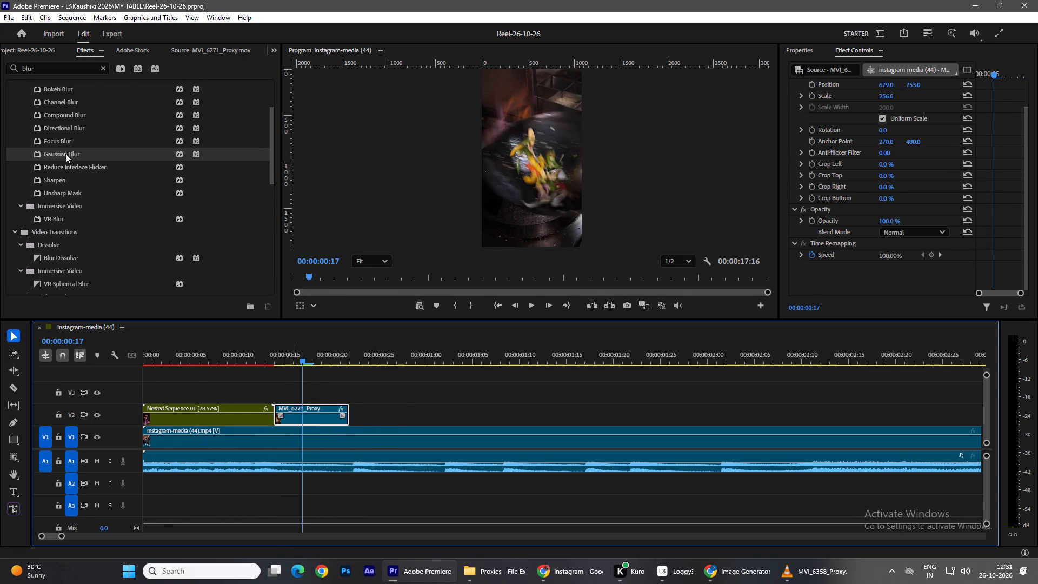
drag(41, 127, 320, 416)
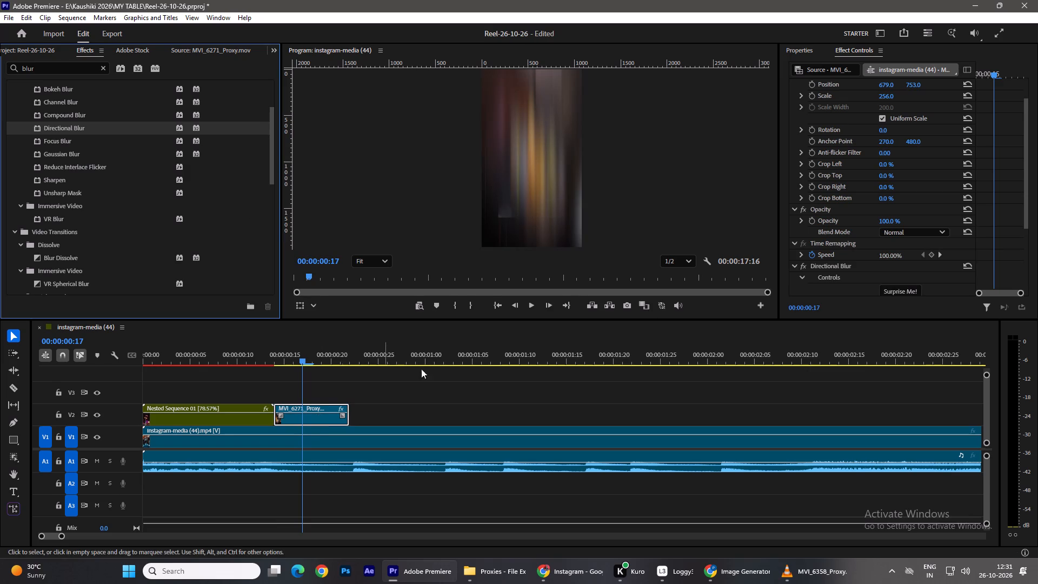
scroll(847, 274, down, 10)
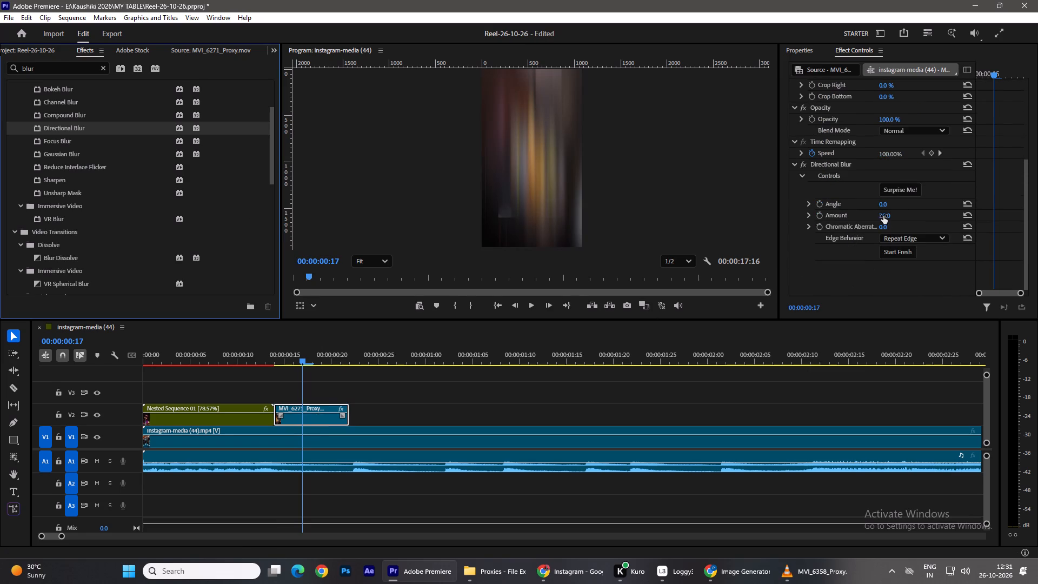
drag(883, 216, 867, 217)
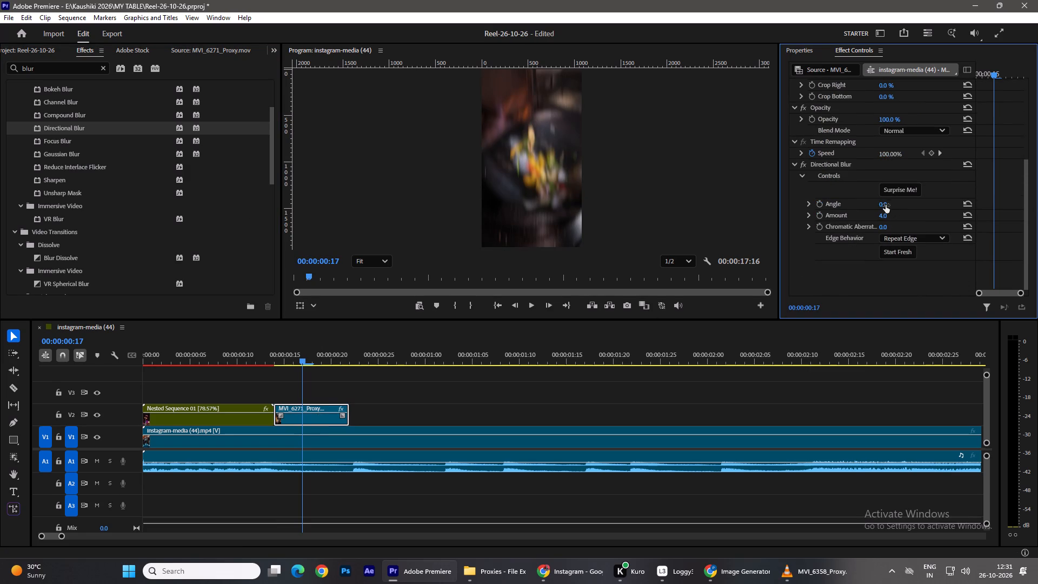
drag(886, 205, 906, 208)
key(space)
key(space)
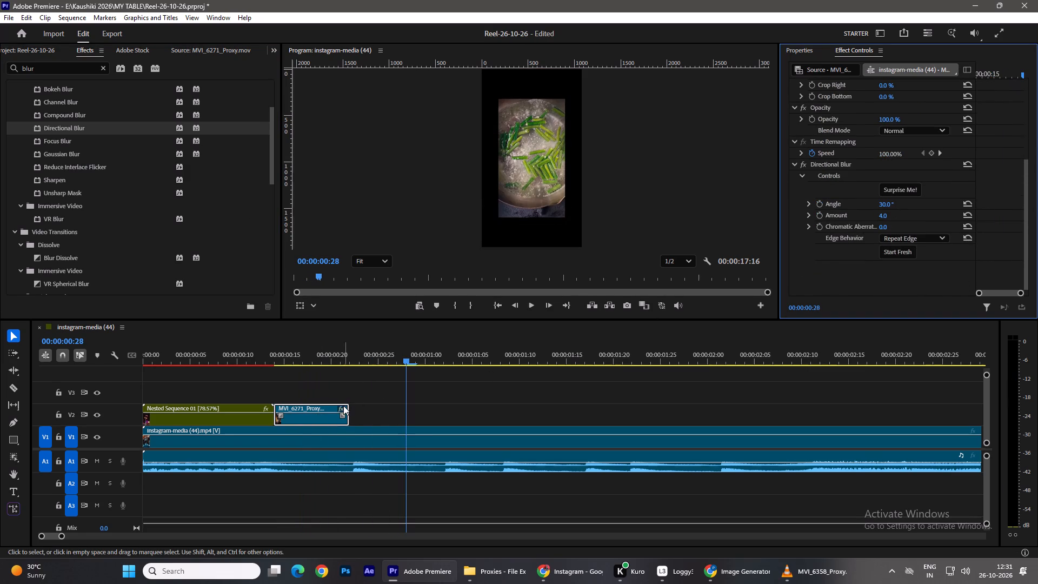
Set the MVI_6271 clip's Directional Blur amount to 1 and its chromatic aberration to 61.
drag(395, 360, 296, 377)
drag(886, 216, 880, 217)
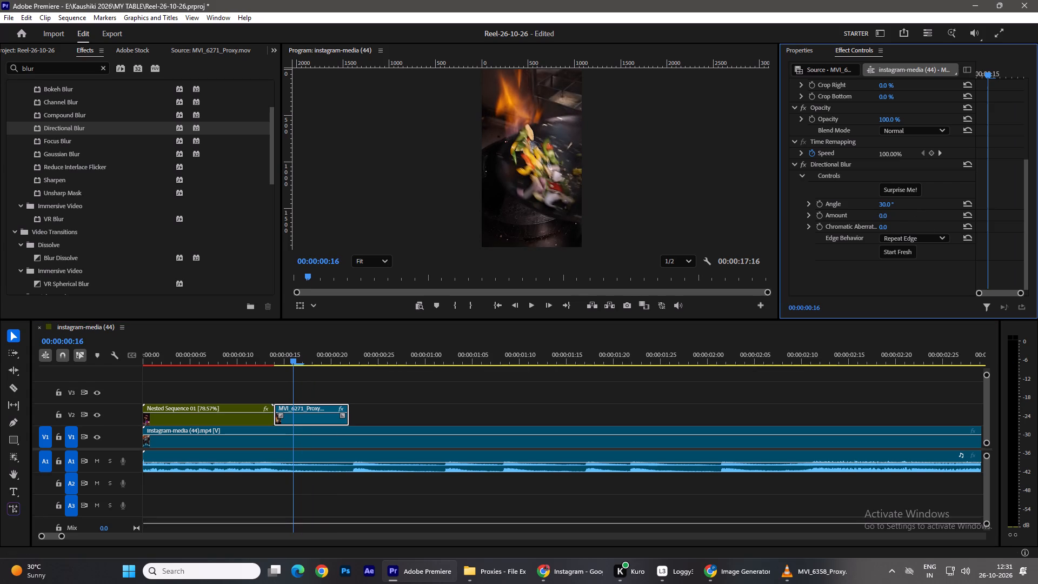
drag(880, 217, 881, 218)
drag(889, 228, 911, 228)
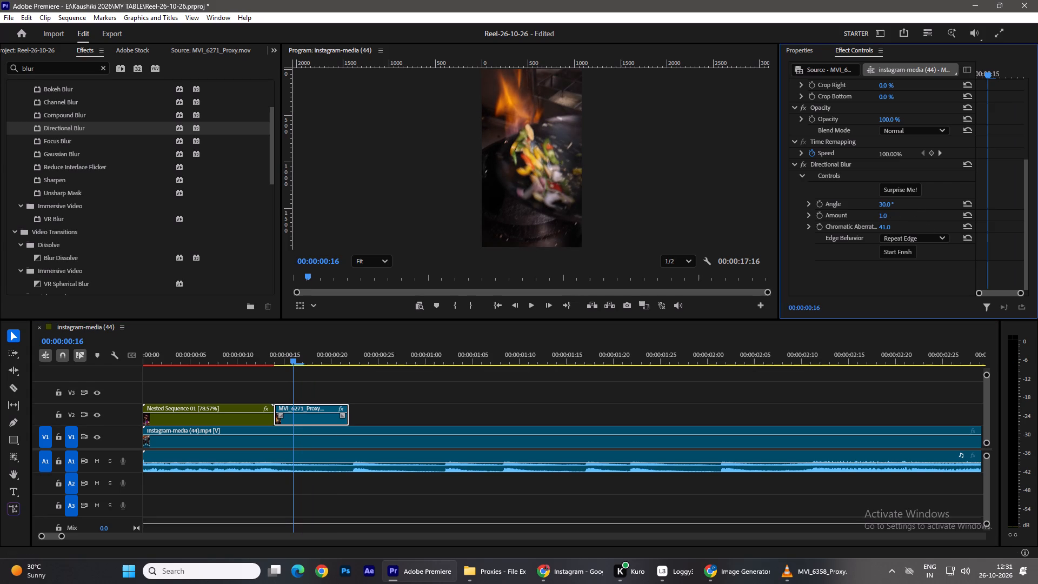
drag(911, 228, 980, 217)
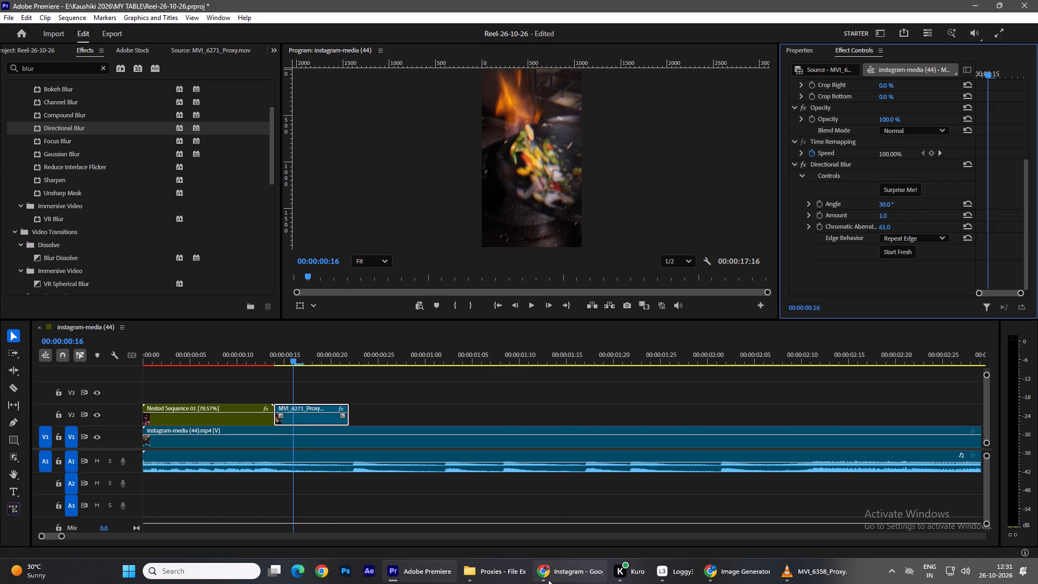
Switch to Chrome to check the recent downloads, and return to Premiere.
click(550, 578)
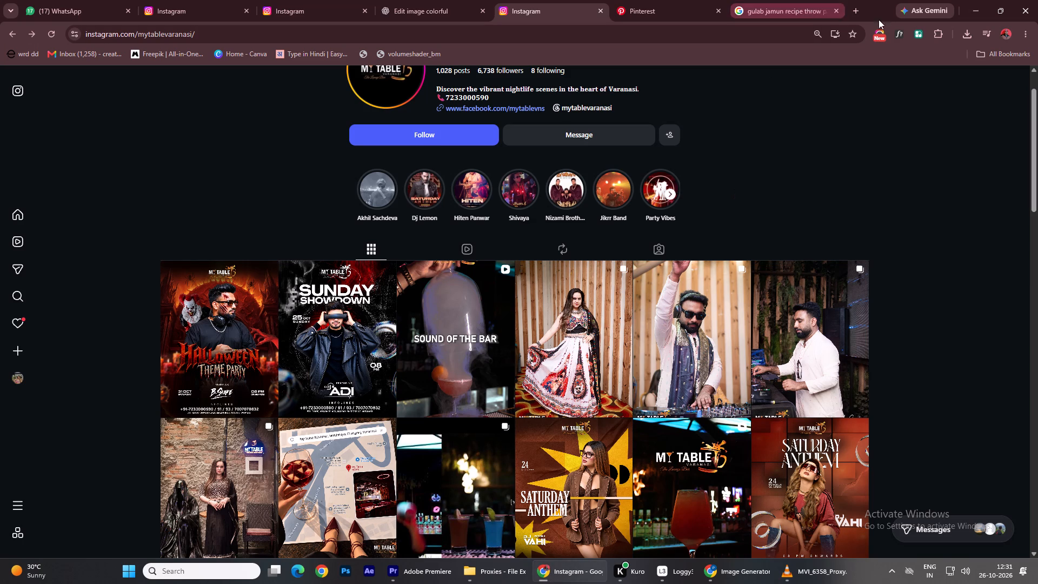
click(975, 33)
click(750, 151)
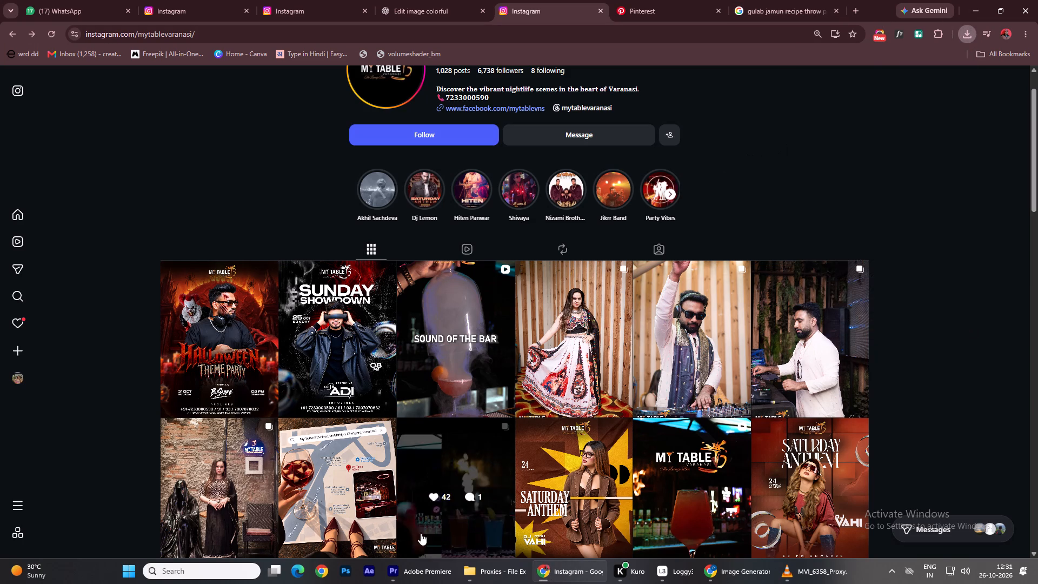
click(414, 573)
Play back the MVI_6271 clip from near its start to review the adjusted directional blur.
drag(295, 355, 275, 372)
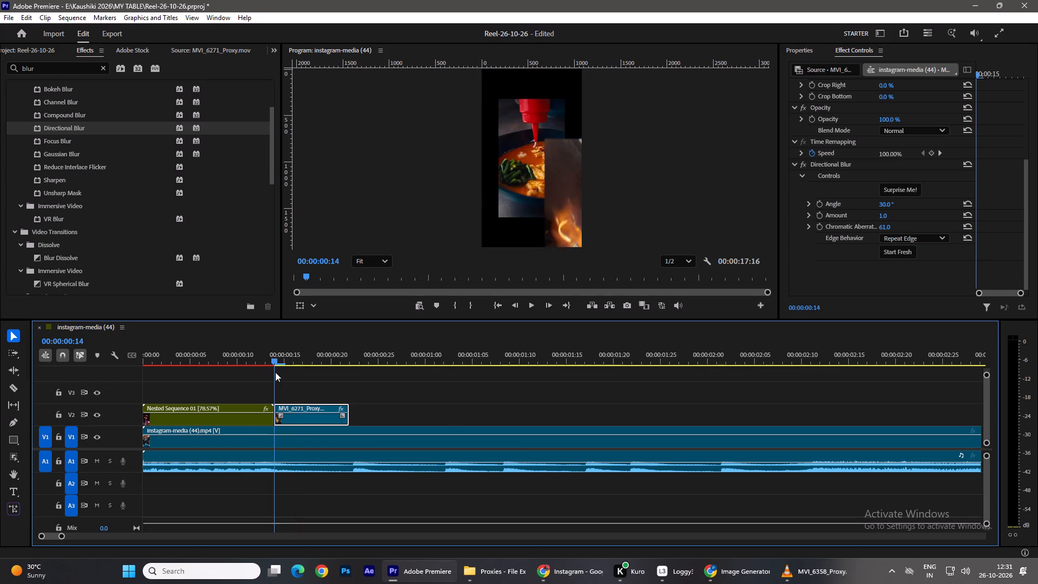
drag(275, 372, 289, 381)
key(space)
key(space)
Place the playhead at the MVI_6271 clip's end, look through the project media, and open the Import dialog for more footage.
drag(413, 353, 365, 360)
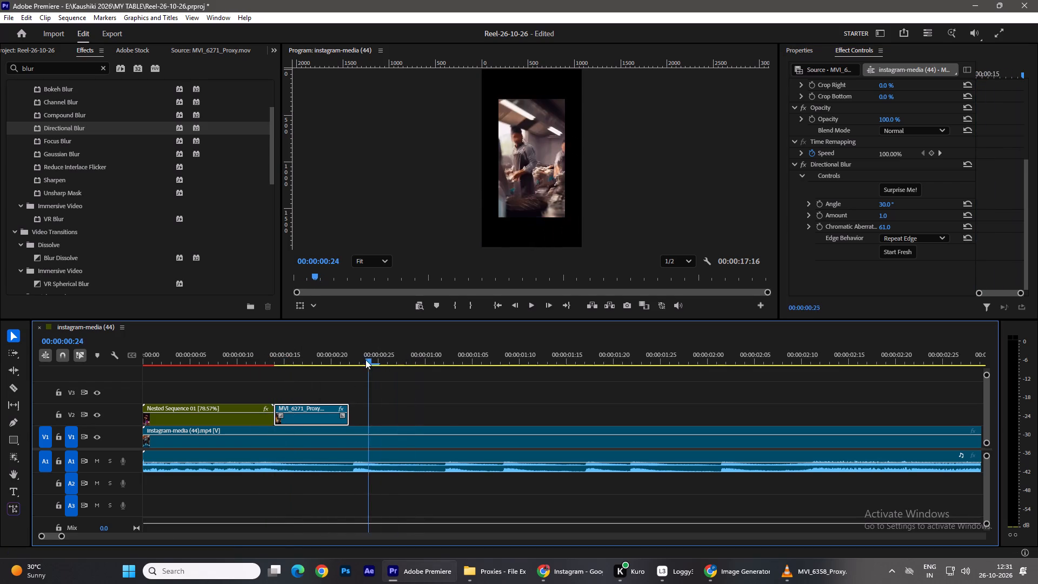
drag(365, 360, 348, 355)
click(16, 46)
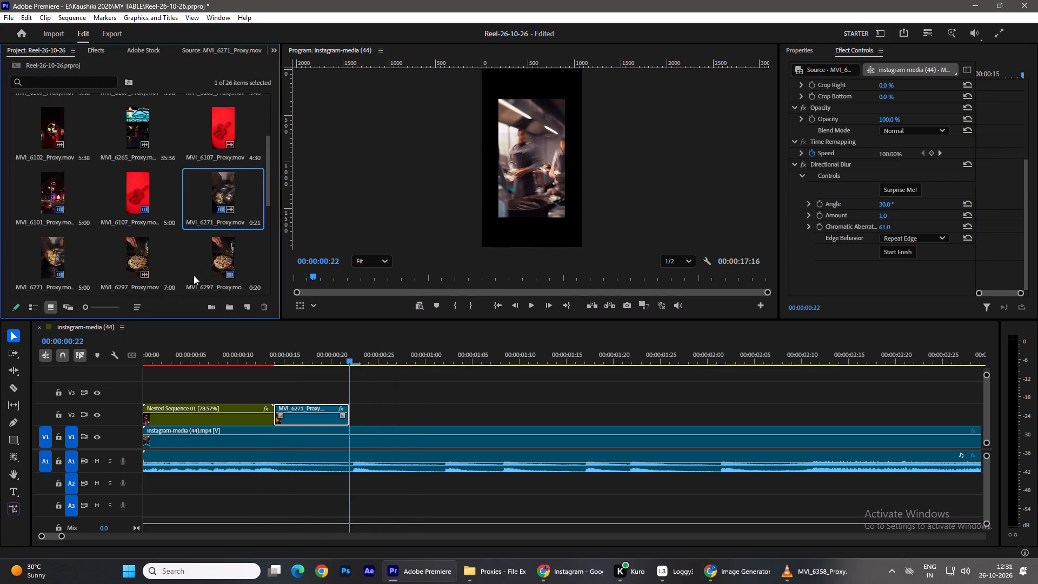
scroll(187, 265, down, 12)
click(227, 245)
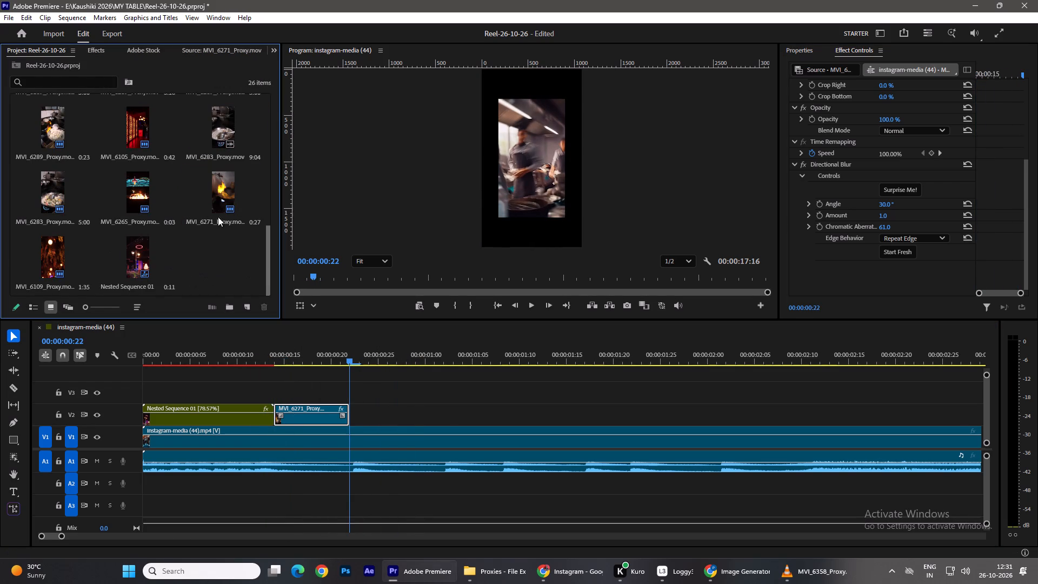
key(ctrl+i)
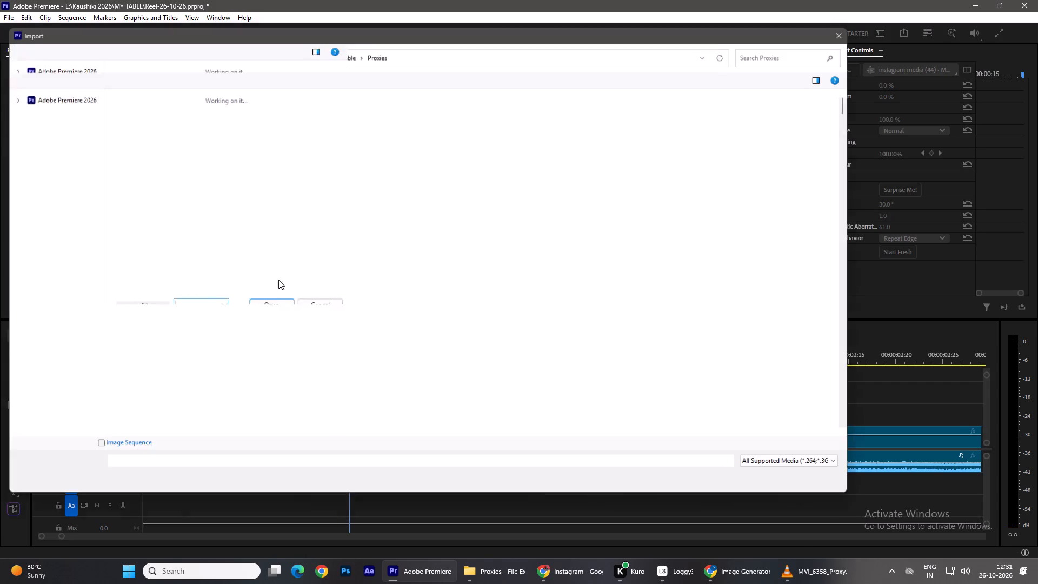
Find the plated-dish shot MVI_6335_Proxy.mov in the Proxies folder and import it into the project.
scroll(488, 321, down, 20)
scroll(488, 321, down, 10)
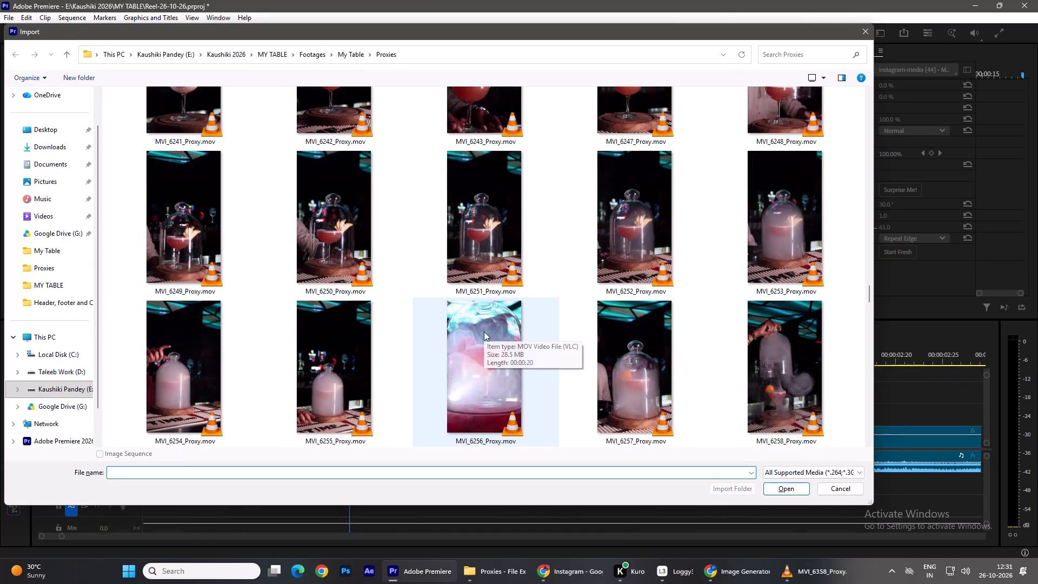
scroll(484, 331, down, 12)
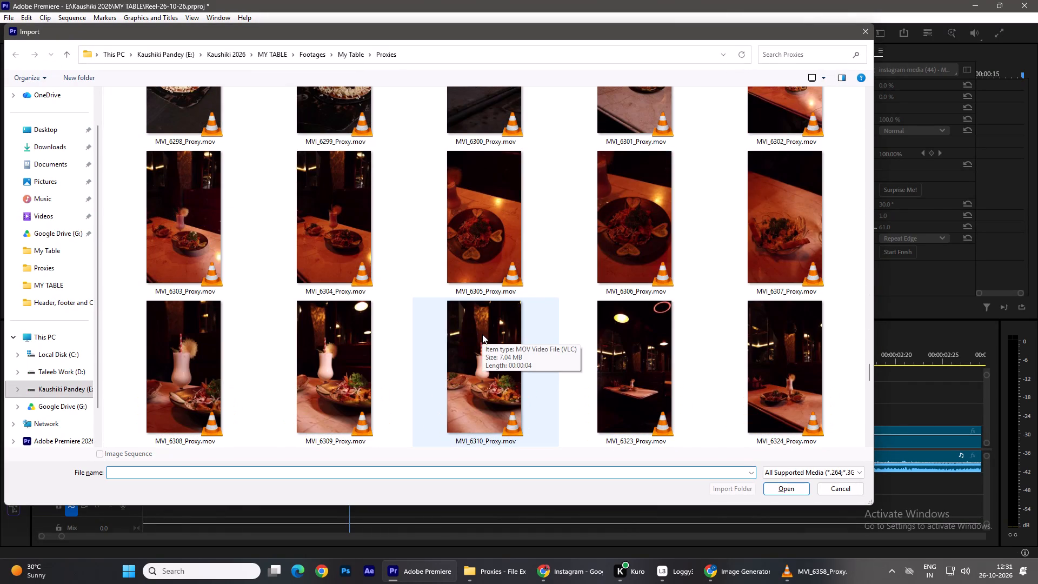
scroll(482, 334, down, 4)
scroll(482, 334, up, 2)
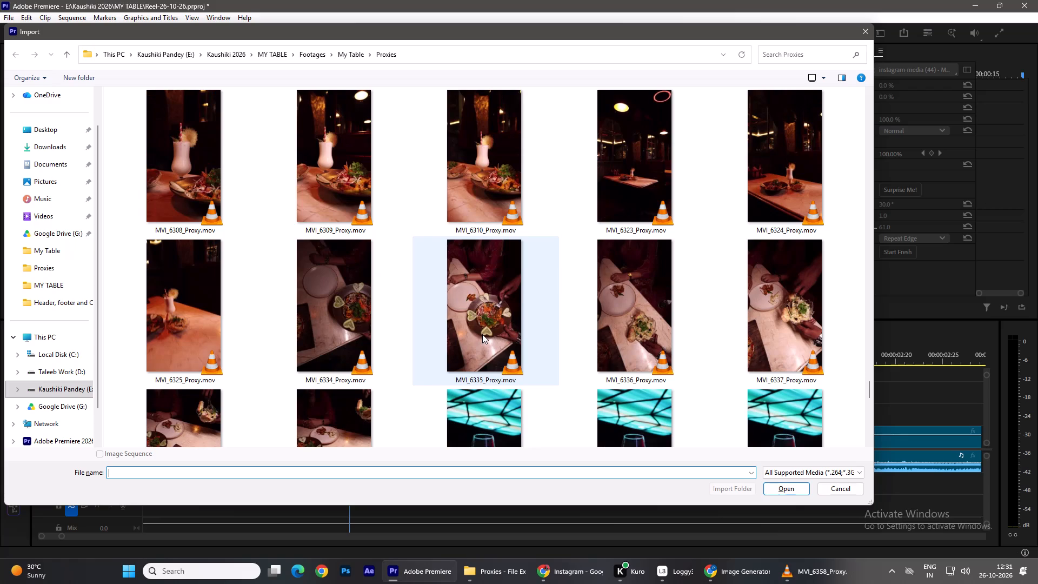
double_click(482, 316)
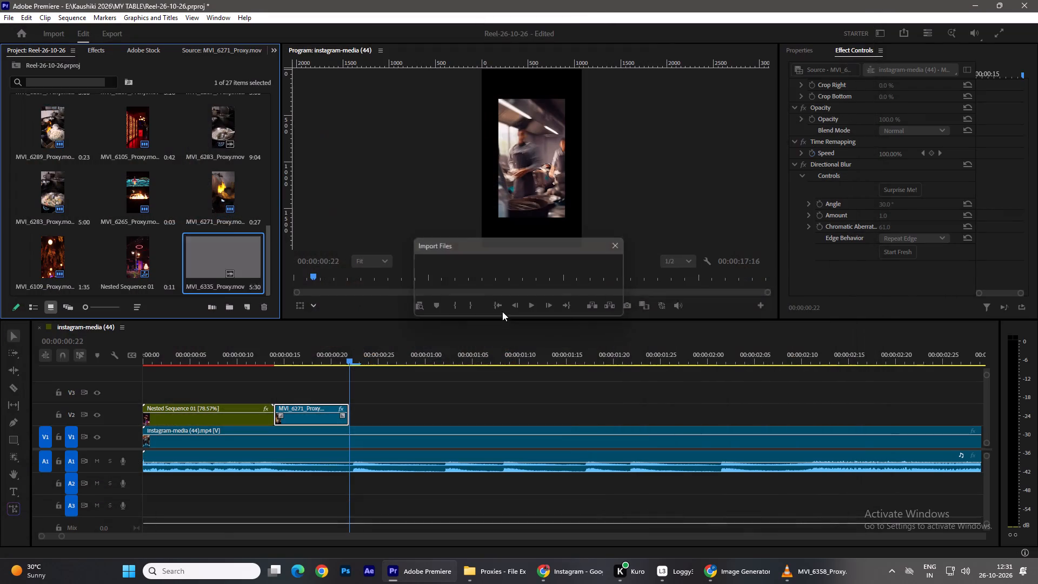
Mark MVI_6335_Proxy.mov from its first frame to 22:29:15:41 and place that range on V2 directly after the wok clip.
double_click(225, 254)
drag(162, 276, 0, 287)
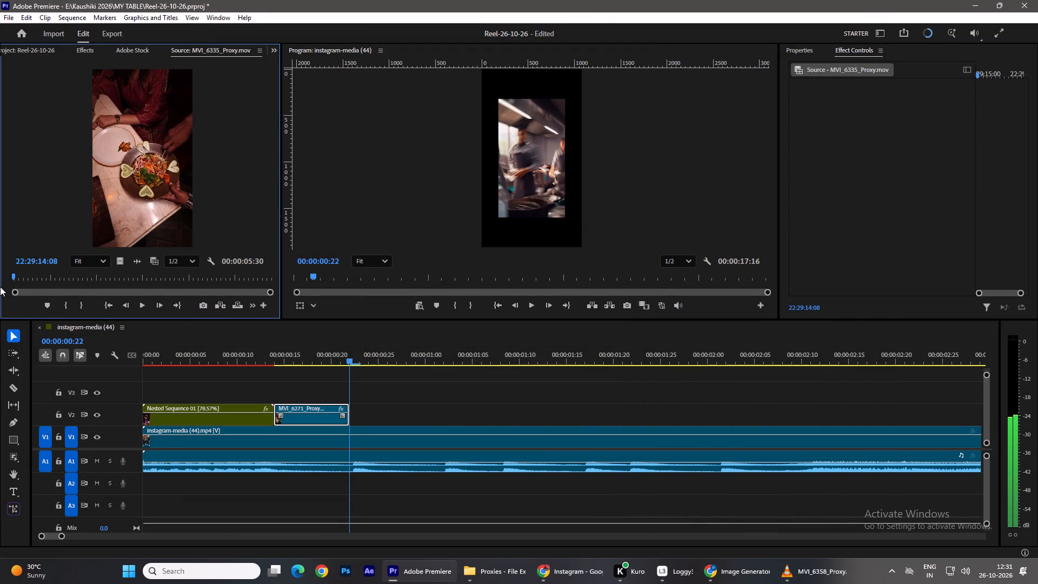
drag(0, 287, 1, 288)
drag(1, 288, 2, 288)
click(71, 303)
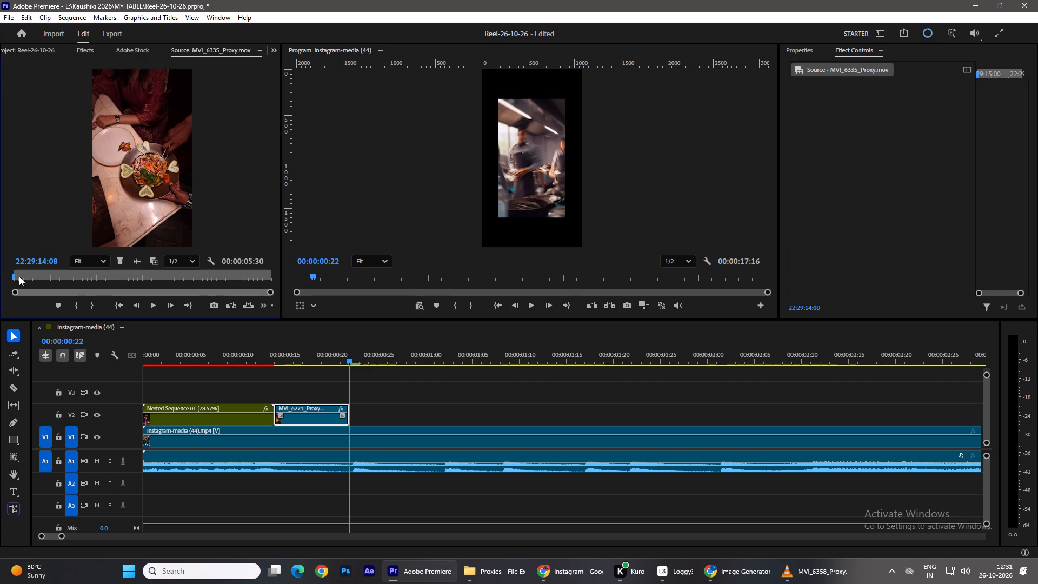
drag(19, 276, 94, 280)
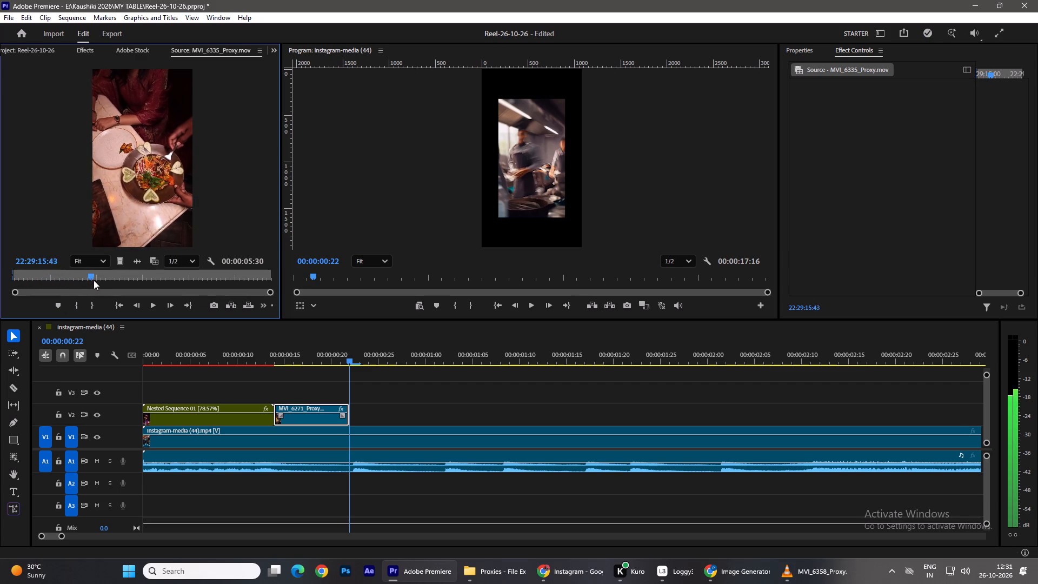
drag(94, 280, 179, 276)
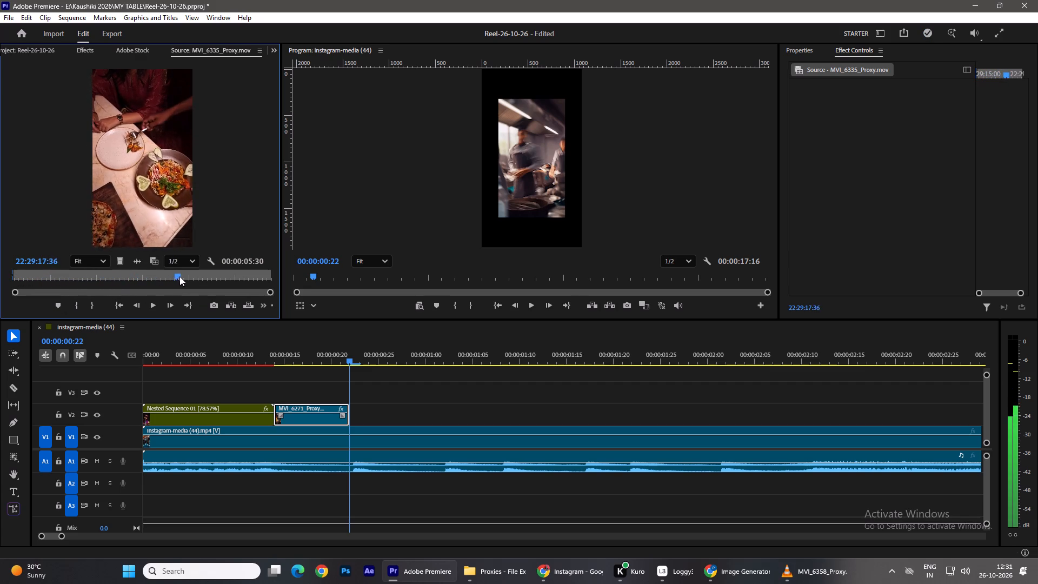
drag(179, 276, 42, 277)
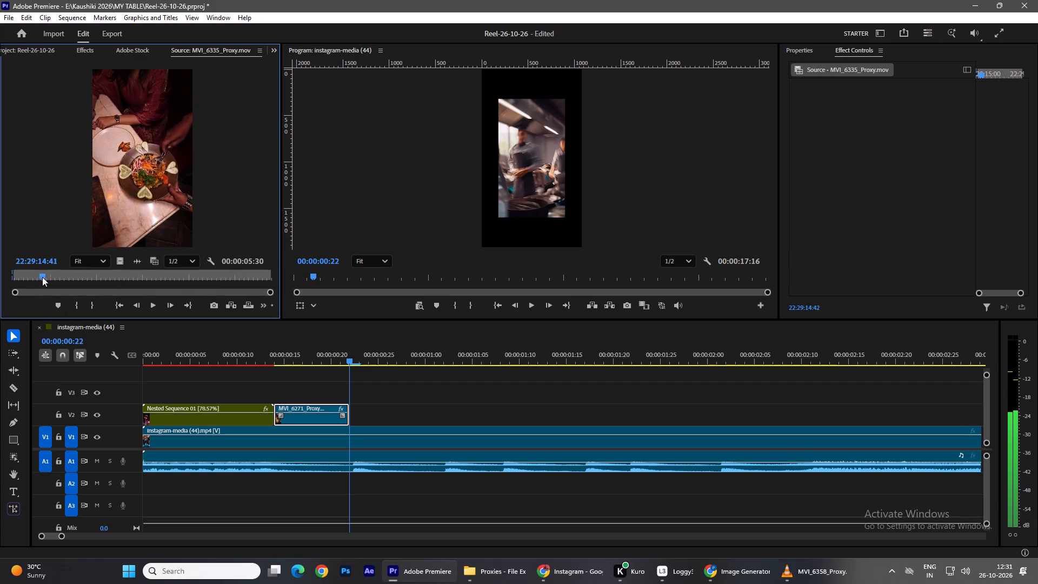
drag(42, 277, 90, 283)
click(94, 302)
drag(117, 262, 350, 414)
Fit the MVI_6335 clip to the frame, scale it to 166 and set its horizontal position to 473.
click(408, 410)
right_click(408, 410)
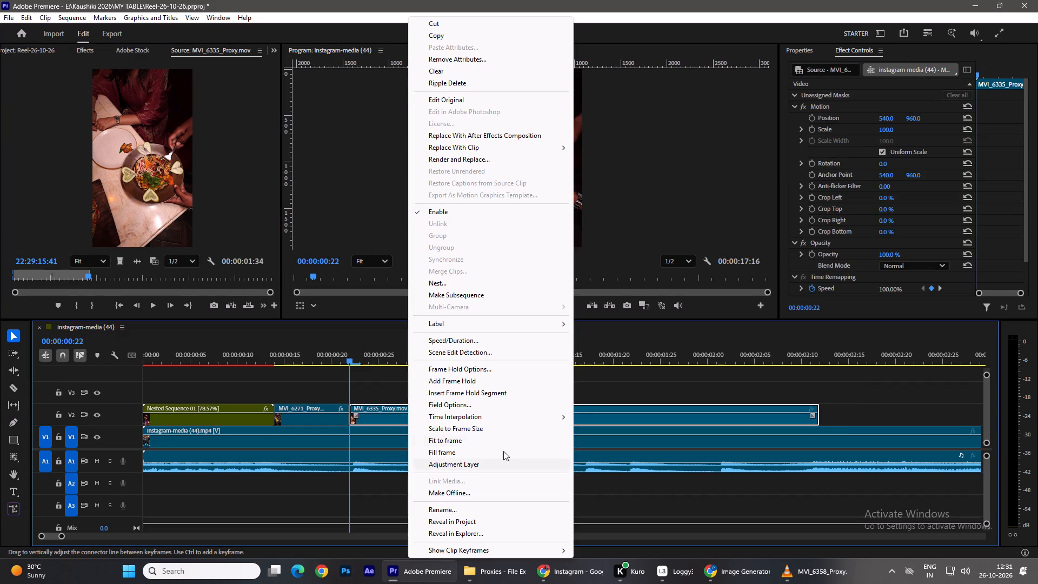
click(467, 439)
drag(888, 132, 915, 129)
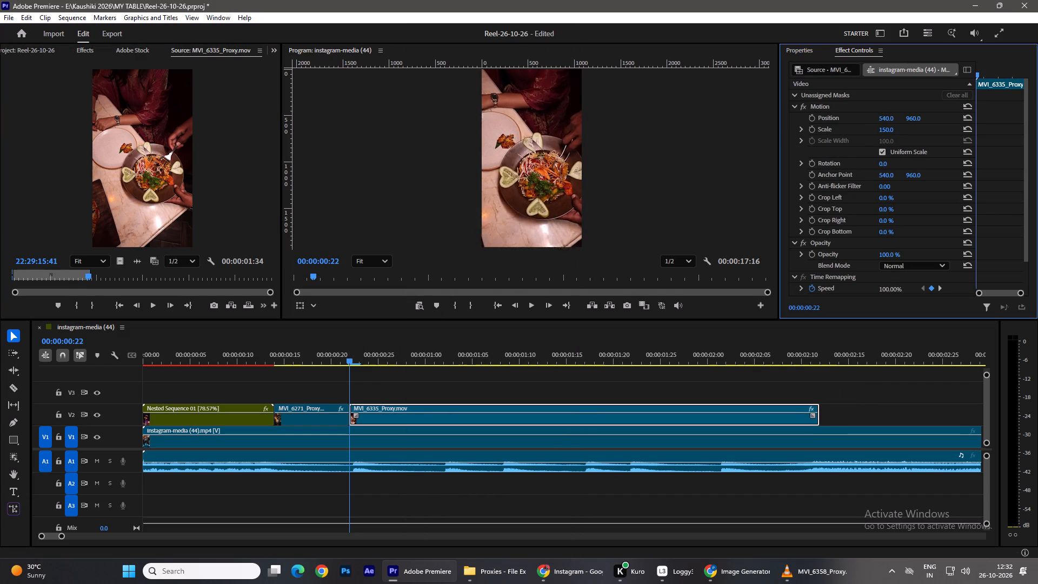
drag(915, 129, 922, 128)
drag(893, 118, 808, 120)
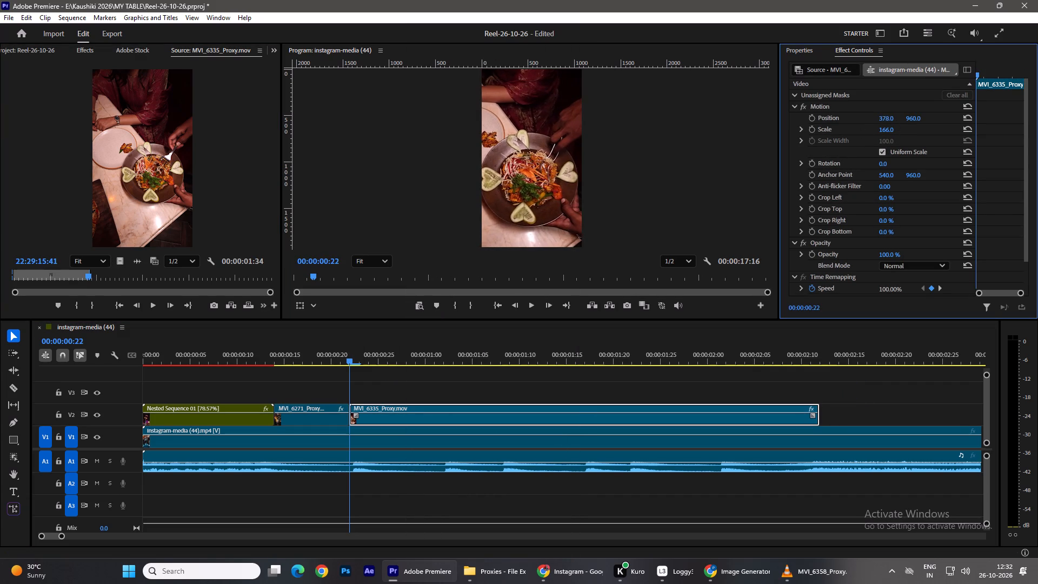
drag(808, 120, 859, 123)
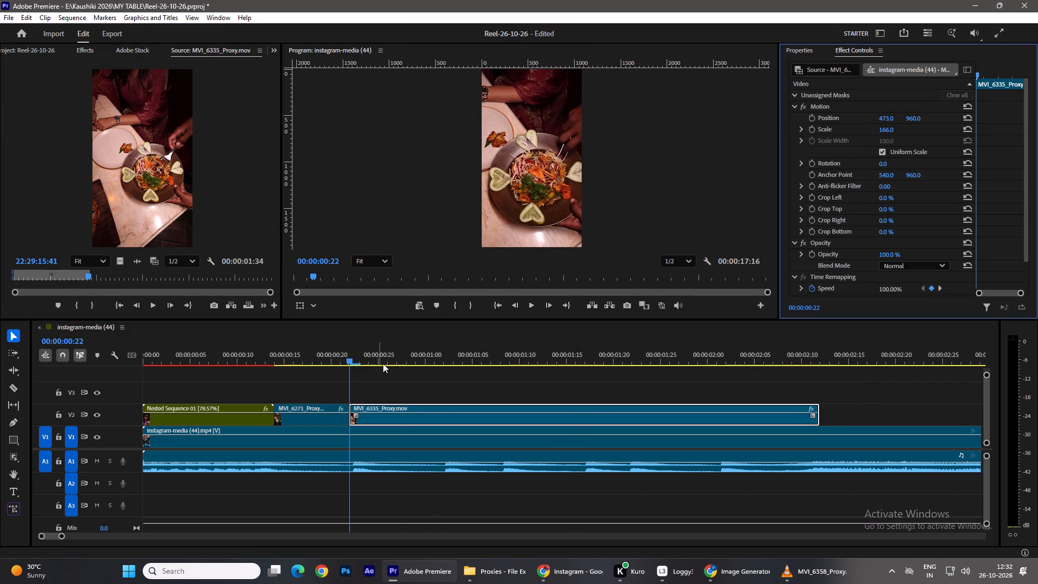
Scrub the new dish clip, hide track V2, and examine the reference video's shots underneath to compare their timing.
drag(348, 359, 388, 363)
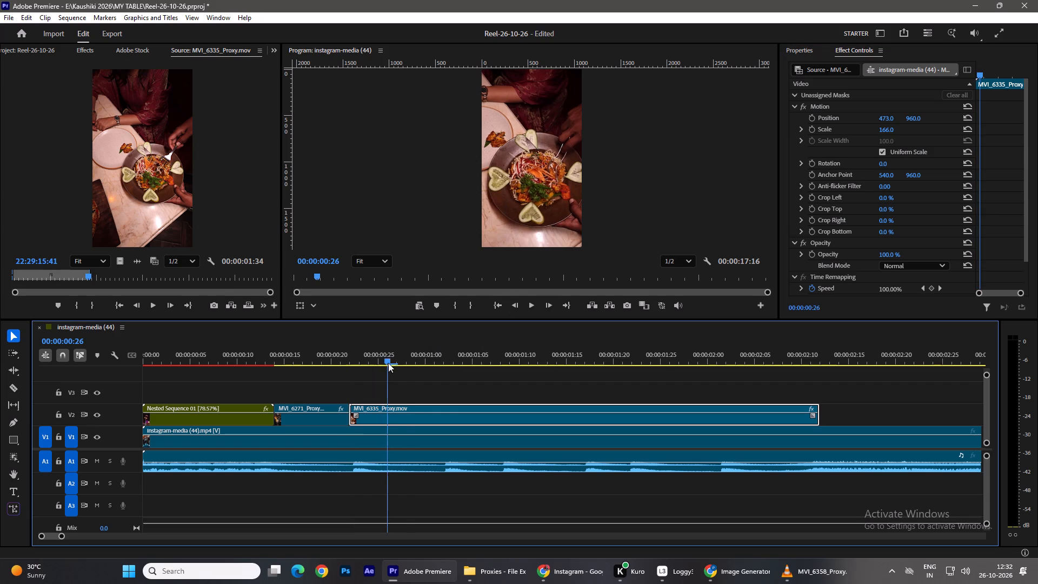
drag(388, 363, 415, 388)
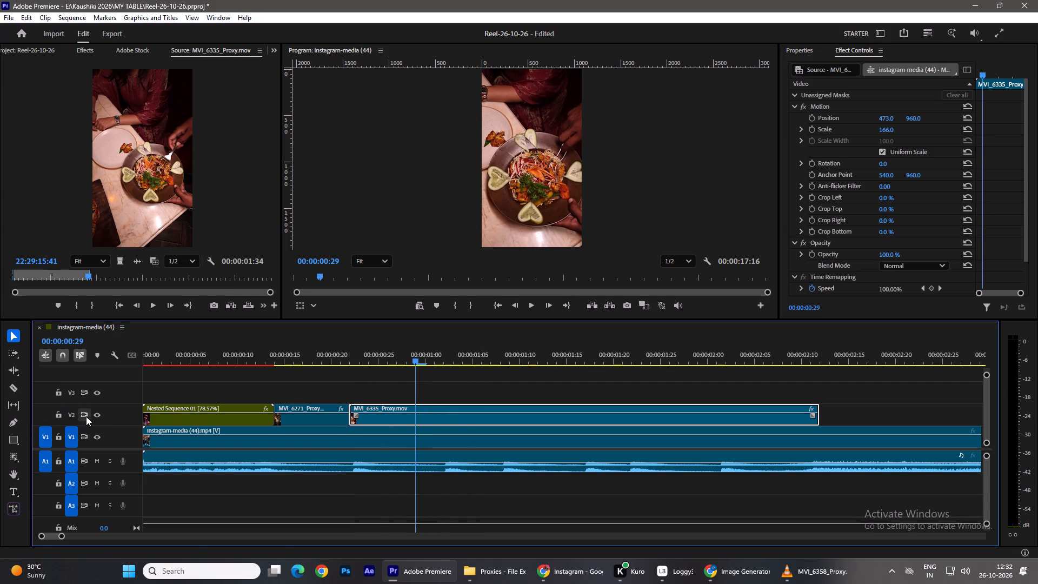
click(92, 415)
drag(416, 357, 318, 386)
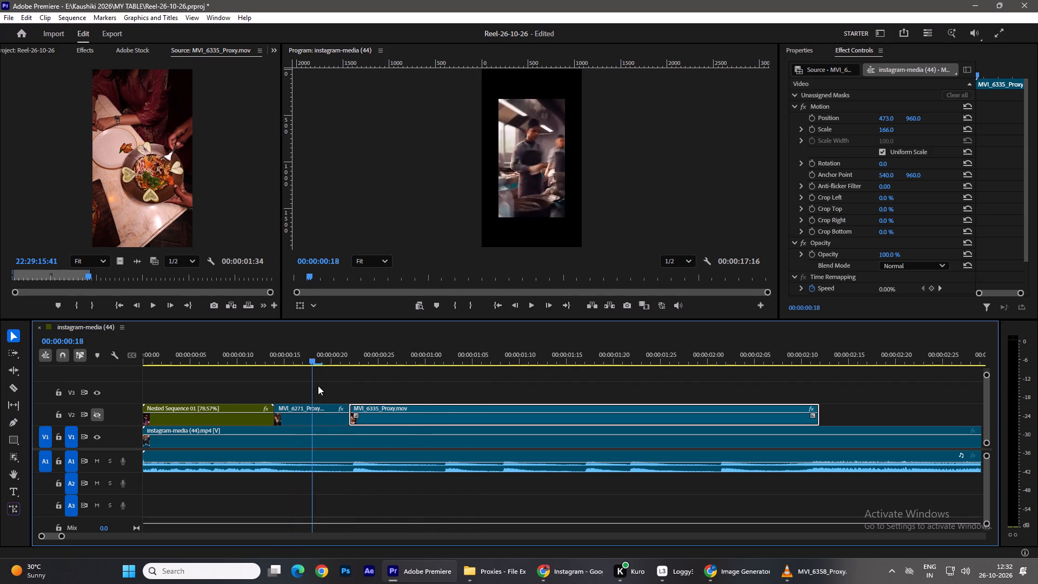
drag(318, 386, 292, 410)
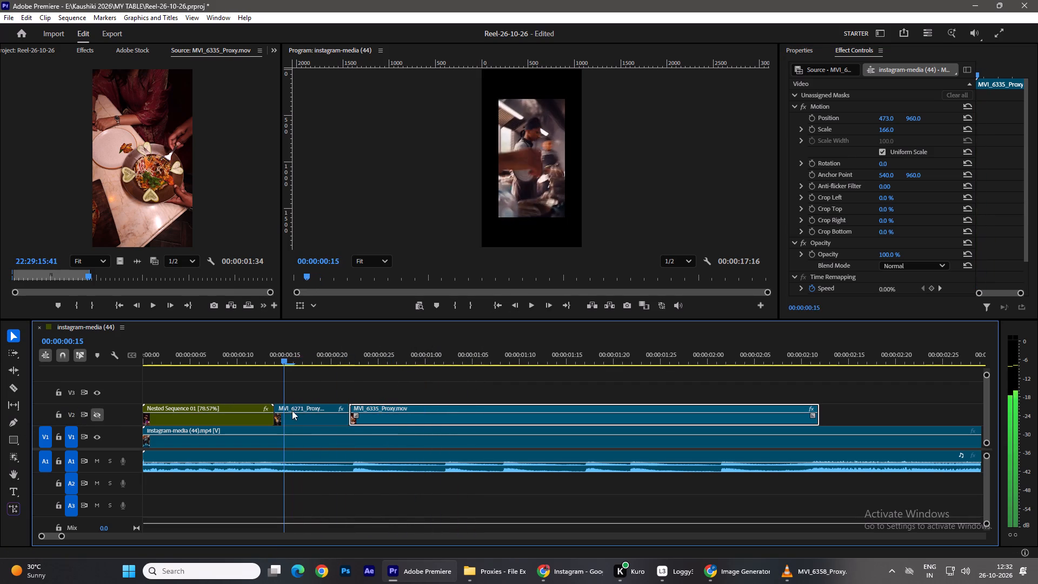
drag(292, 410, 314, 422)
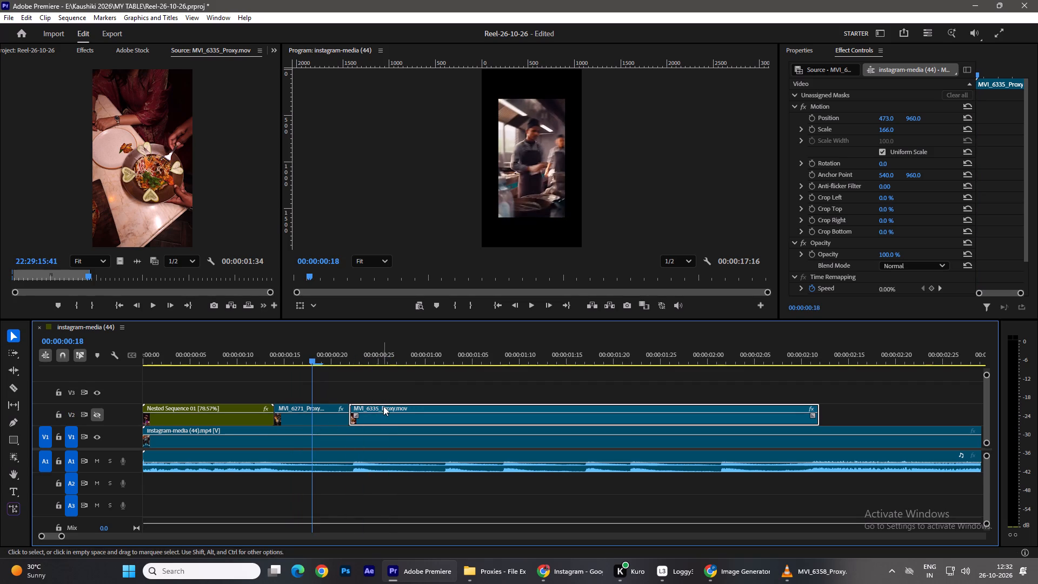
click(383, 406)
drag(310, 364, 415, 375)
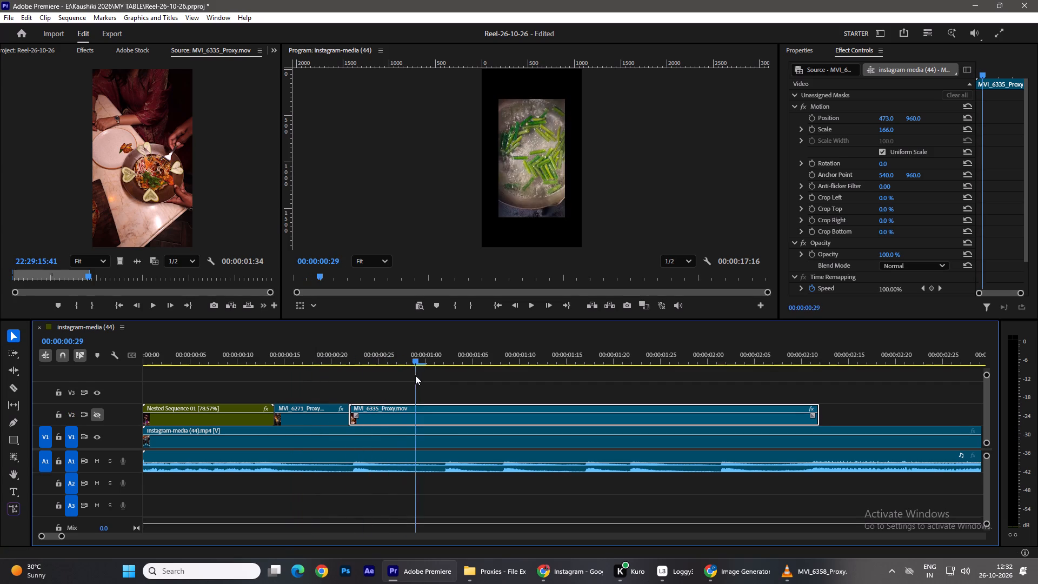
drag(415, 375, 442, 386)
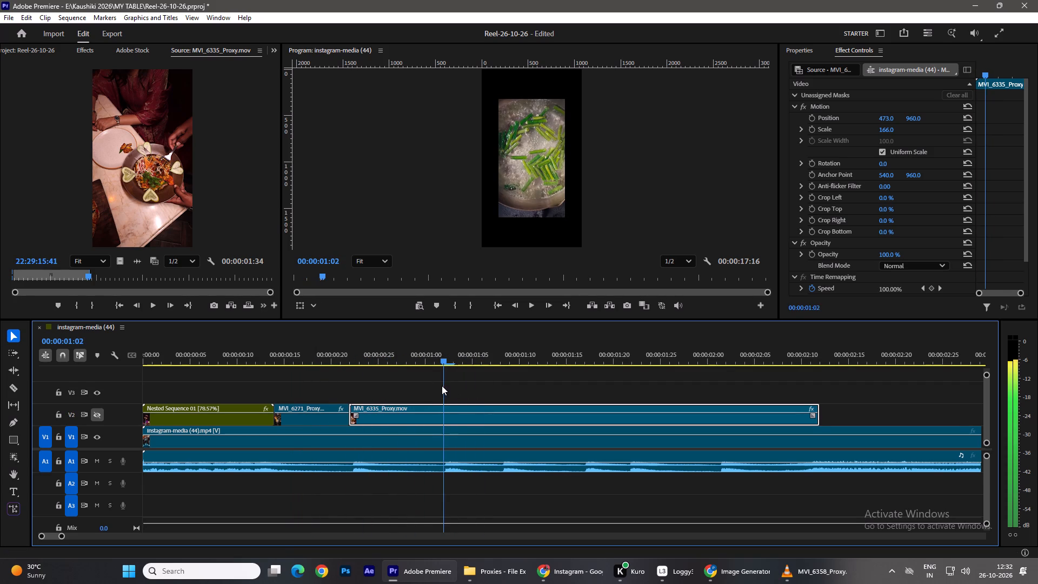
drag(442, 386, 470, 392)
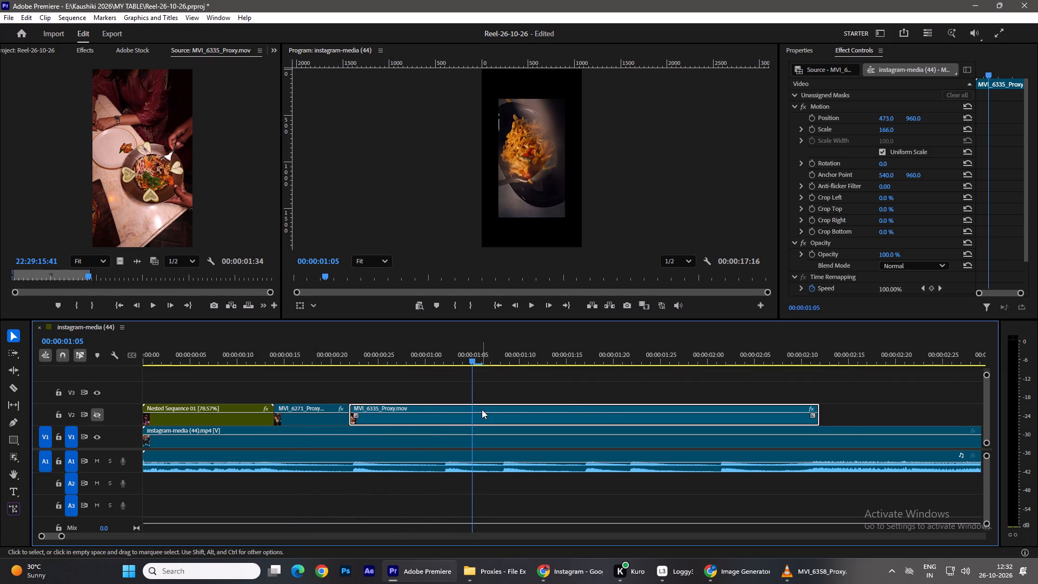
Move the MVI_6335 clip later on V2 so it starts at 00:00:01:03, leaving a gap after the wok clip.
drag(482, 409, 607, 410)
drag(483, 406, 463, 409)
drag(474, 358, 320, 383)
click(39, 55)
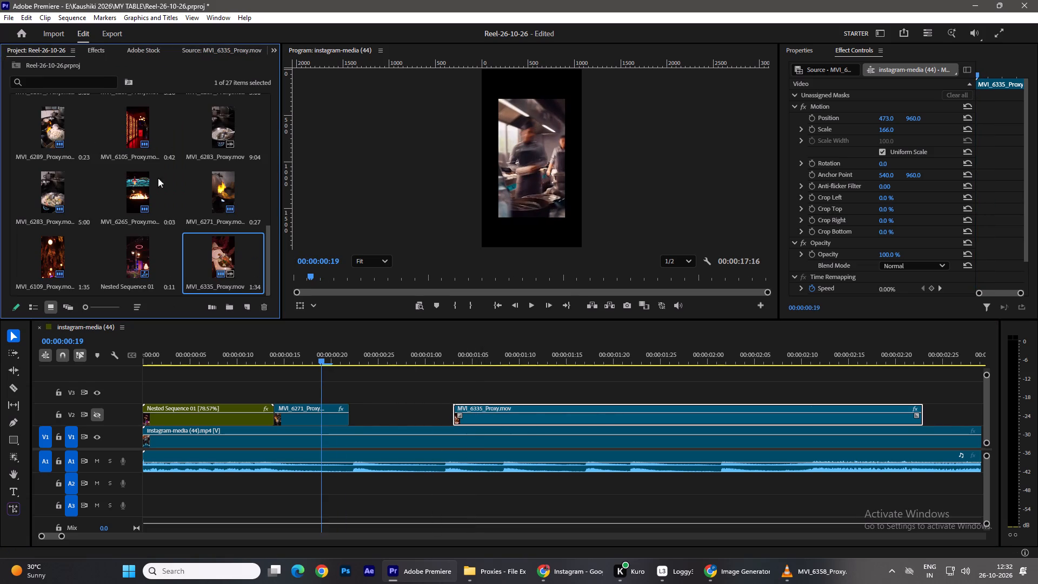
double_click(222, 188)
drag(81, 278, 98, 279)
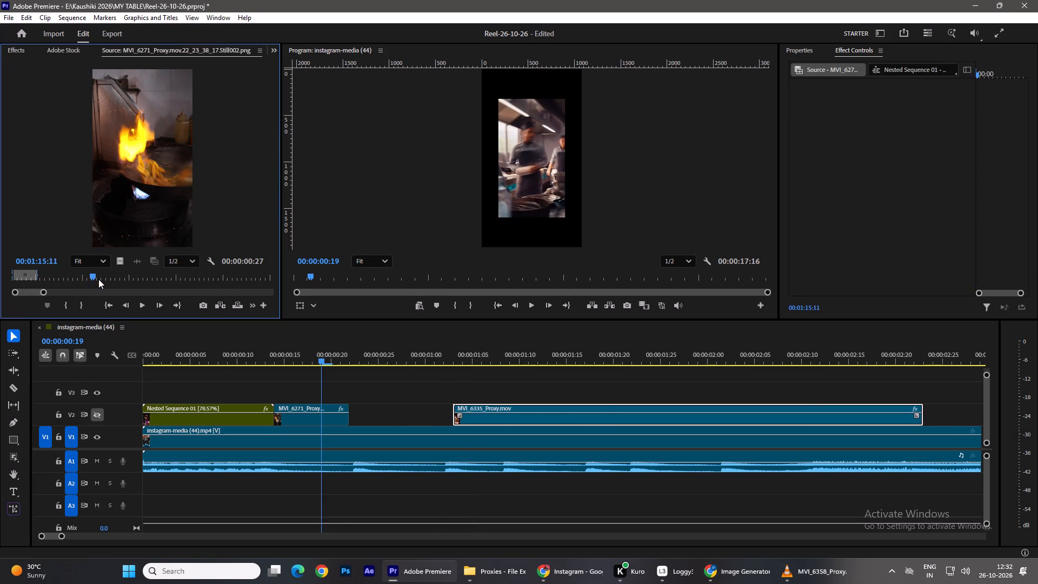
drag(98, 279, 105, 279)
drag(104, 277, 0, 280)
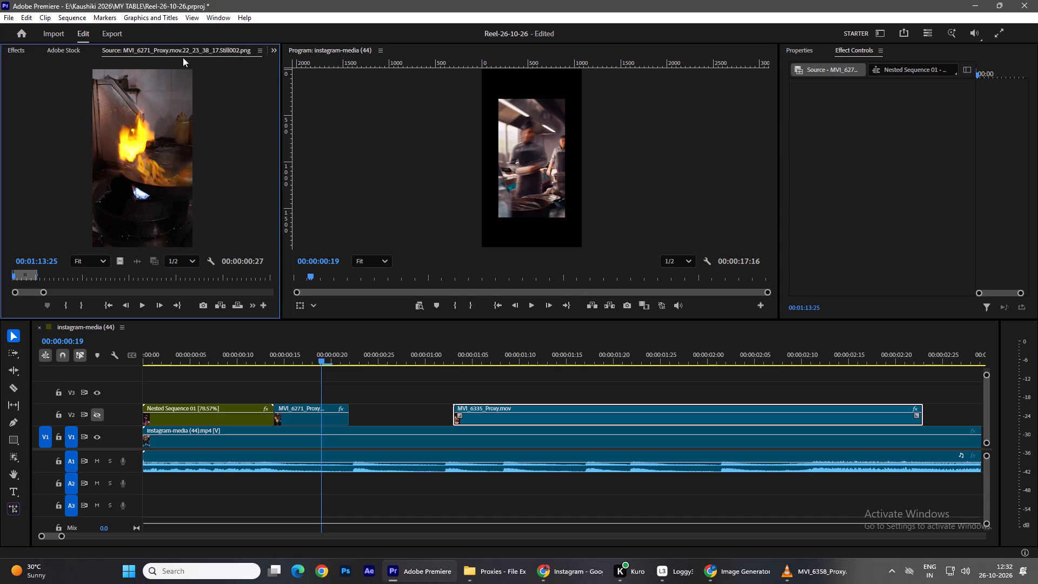
Find the wok footage MVI_6271_Proxy.mov among the project items and open it as the source clip.
click(274, 47)
click(312, 63)
scroll(199, 226, up, 3)
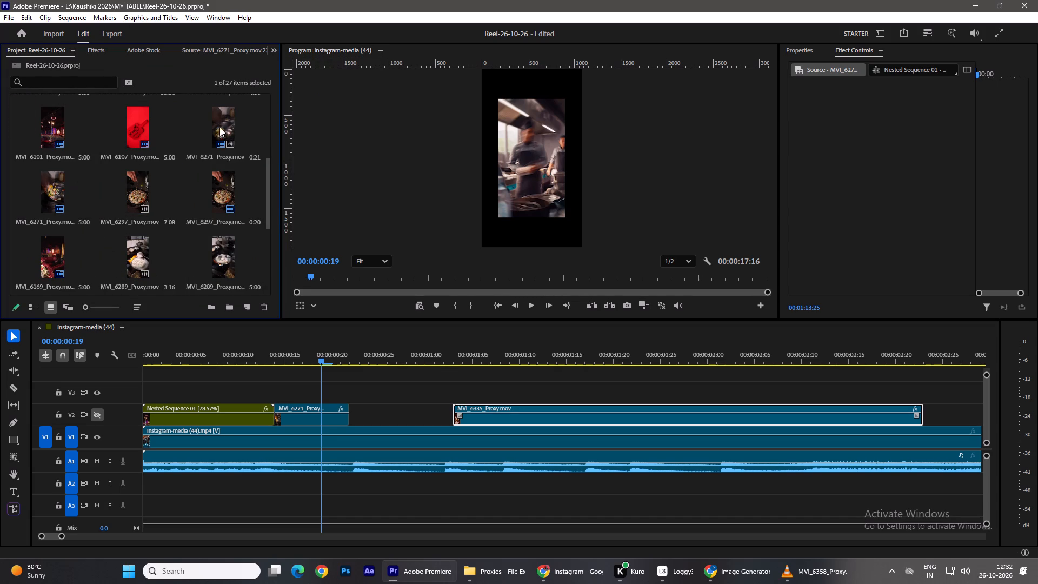
double_click(235, 110)
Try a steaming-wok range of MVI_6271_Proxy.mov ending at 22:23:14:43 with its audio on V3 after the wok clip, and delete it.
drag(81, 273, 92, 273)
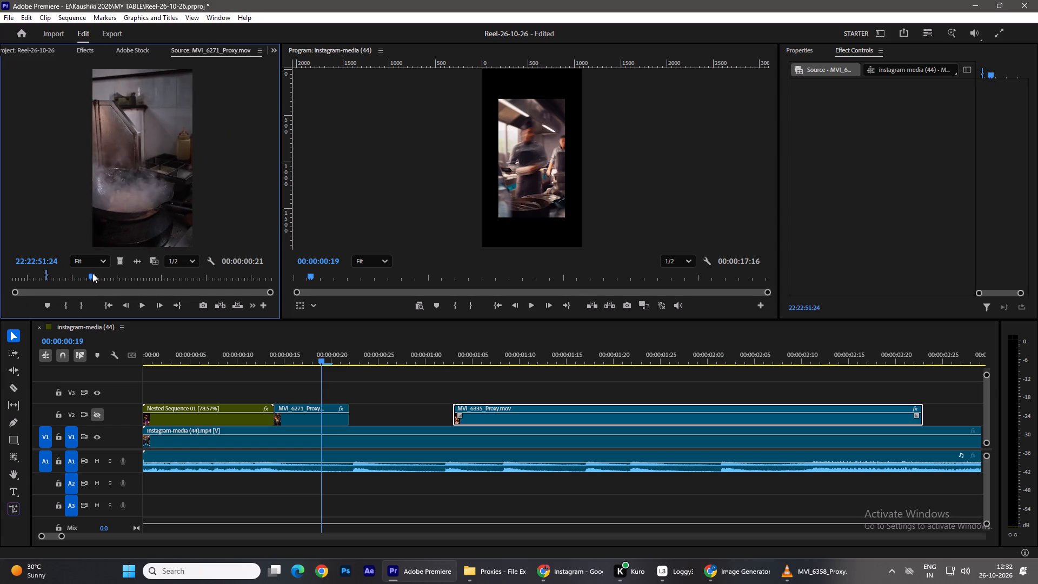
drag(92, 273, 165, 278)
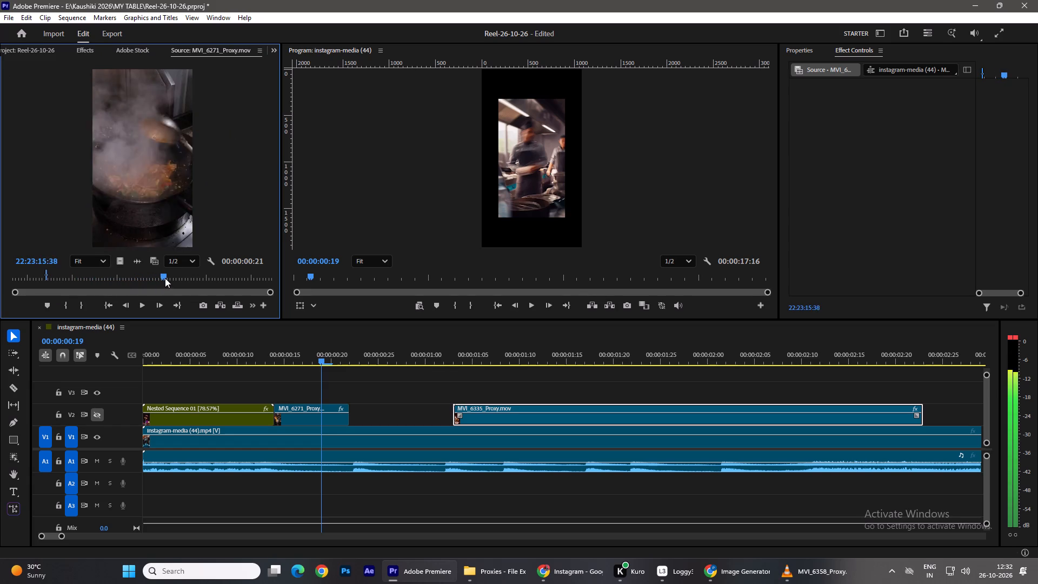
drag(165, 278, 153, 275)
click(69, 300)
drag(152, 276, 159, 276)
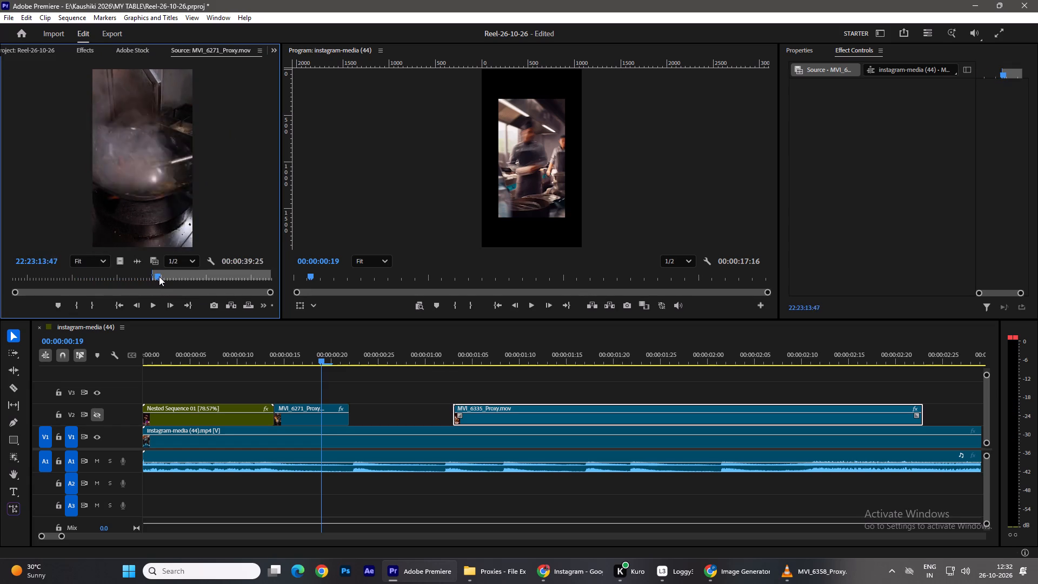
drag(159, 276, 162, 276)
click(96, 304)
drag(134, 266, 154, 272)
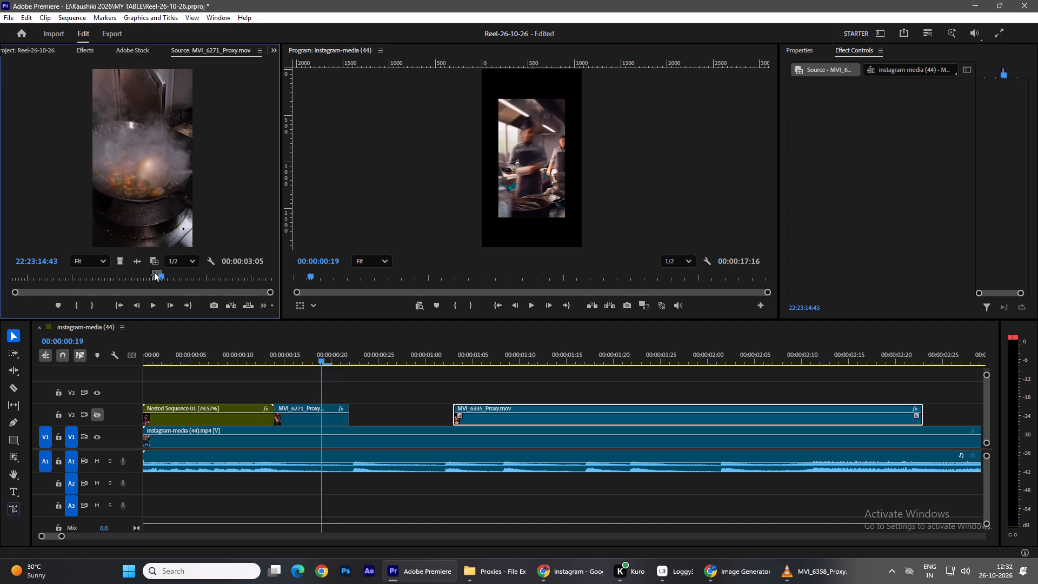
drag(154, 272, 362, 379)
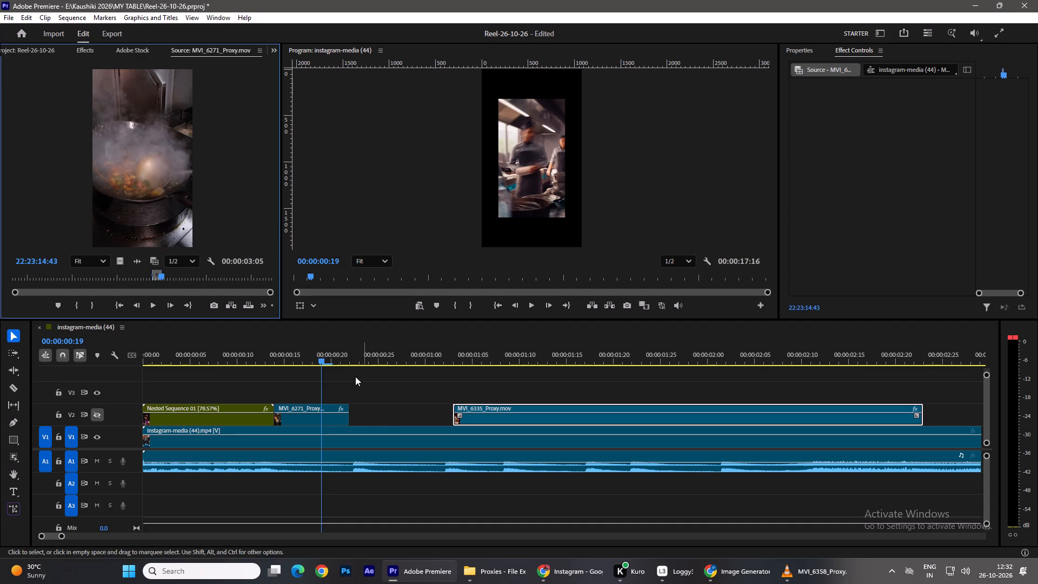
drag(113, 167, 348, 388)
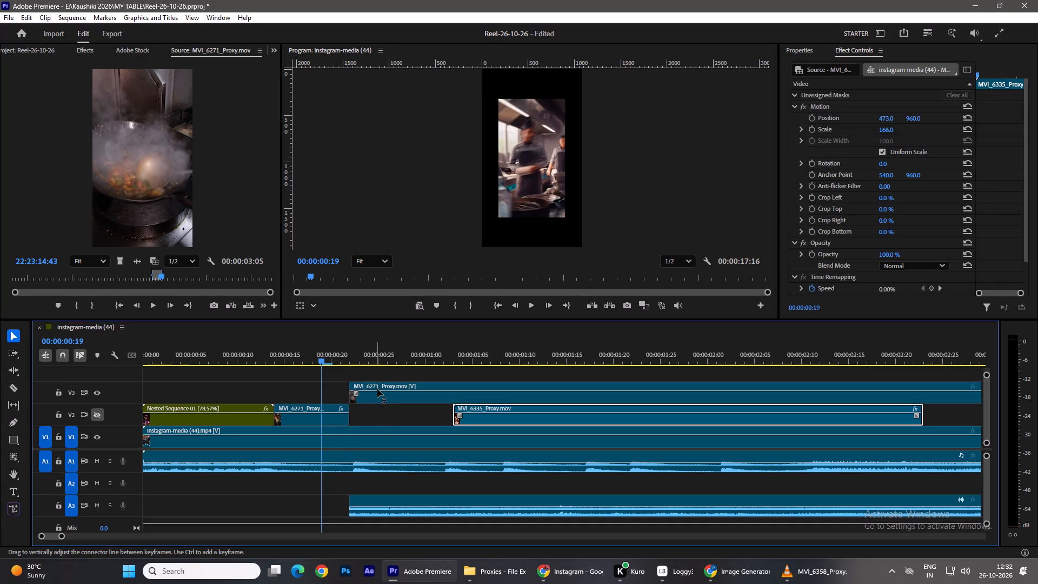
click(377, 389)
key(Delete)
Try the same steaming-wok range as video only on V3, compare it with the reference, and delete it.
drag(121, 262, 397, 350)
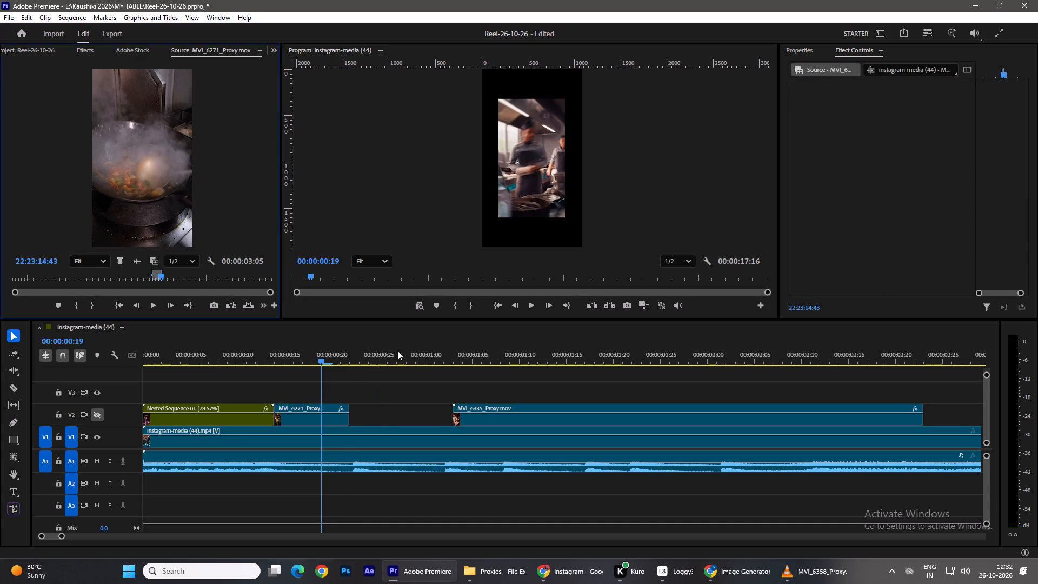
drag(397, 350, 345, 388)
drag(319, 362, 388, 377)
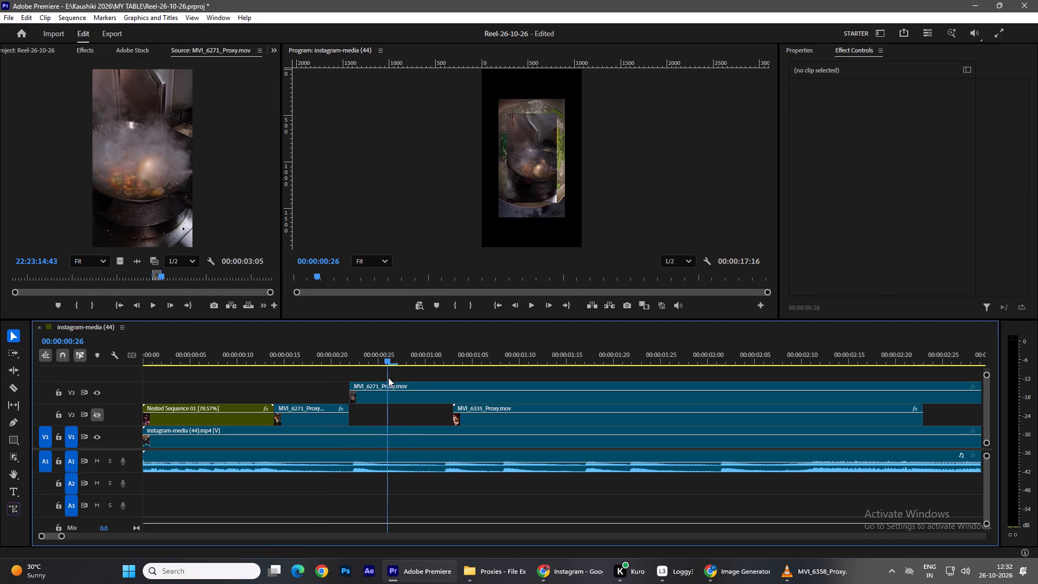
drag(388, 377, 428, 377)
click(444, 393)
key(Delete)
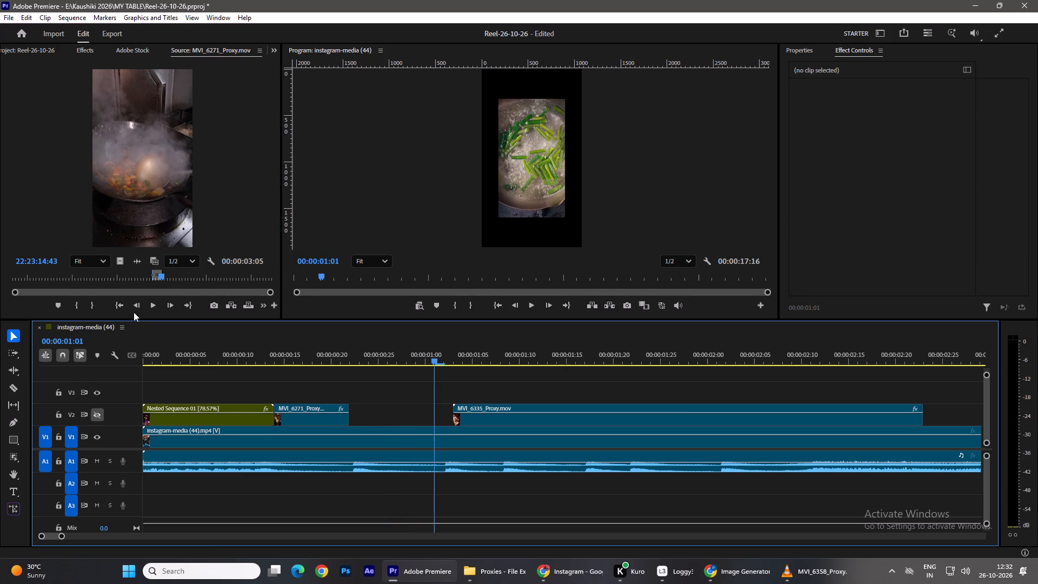
Mark the food-toss range of MVI_6271_Proxy.mov from 22:23:42:11 to 22:23:44:11 and place its video only on V3 near the gap.
drag(178, 277, 222, 281)
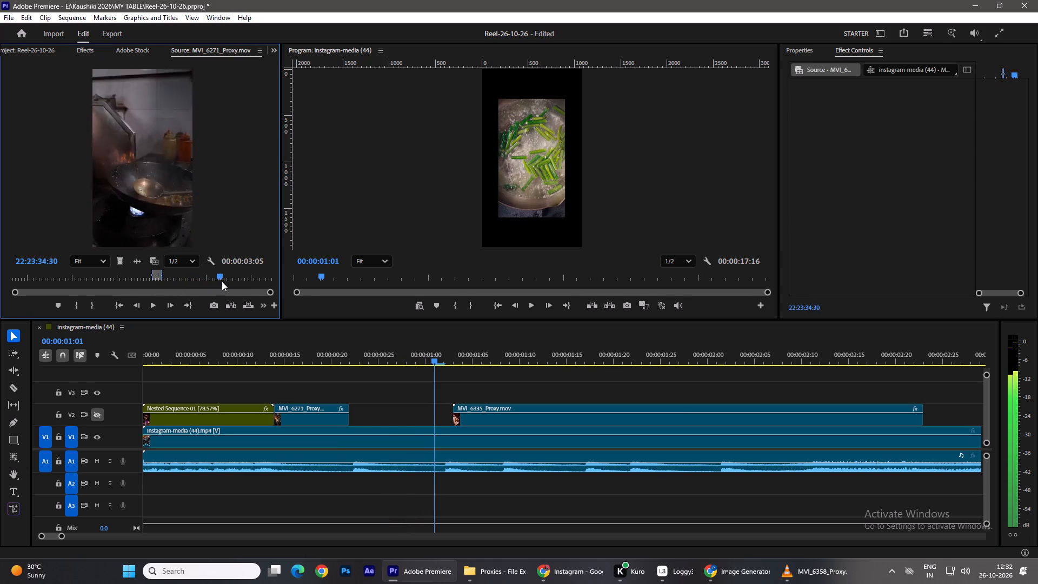
drag(222, 281, 246, 281)
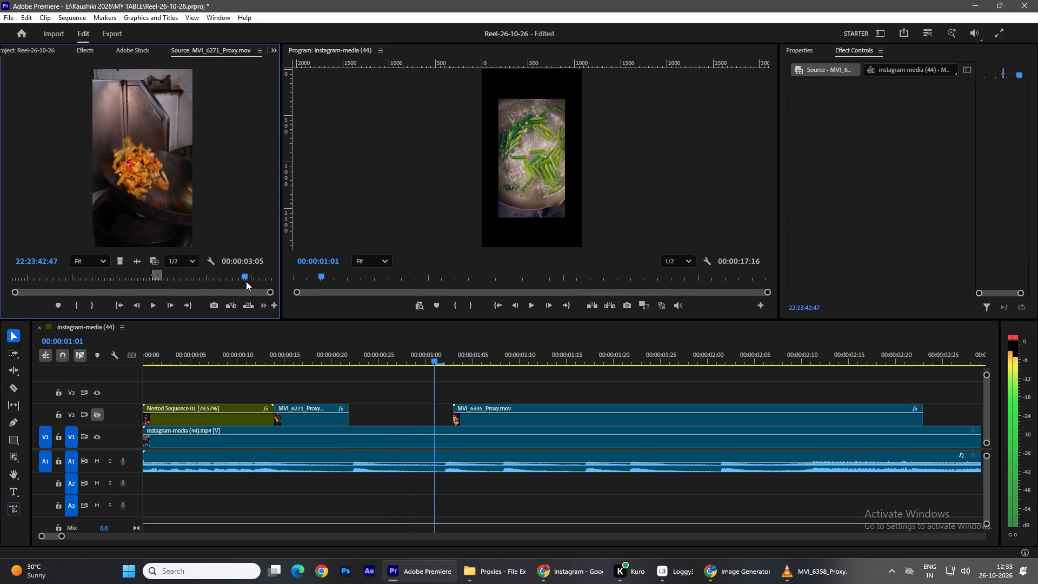
drag(246, 281, 244, 281)
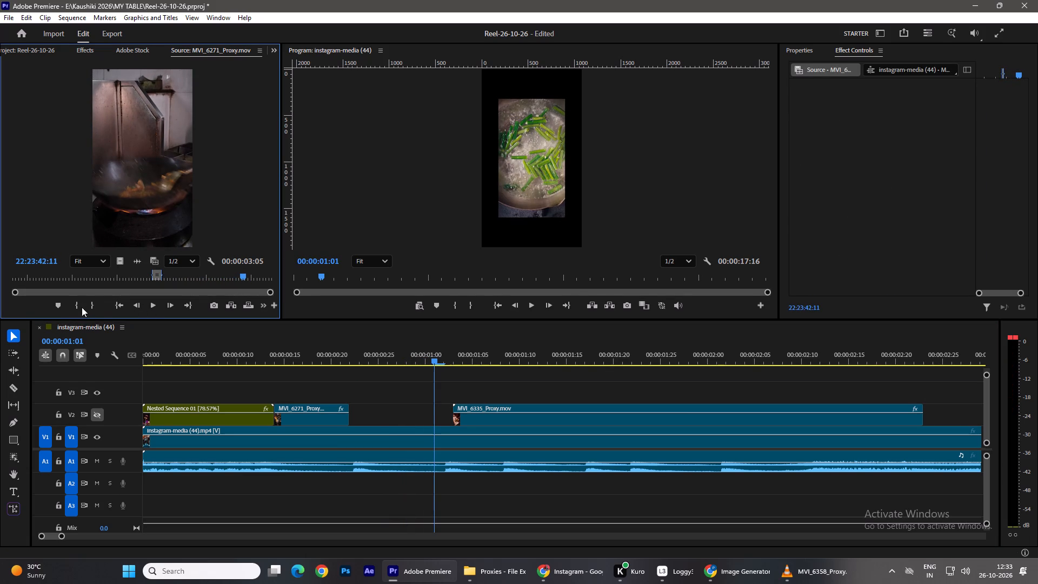
drag(76, 304, 90, 304)
key(i)
drag(242, 277, 247, 278)
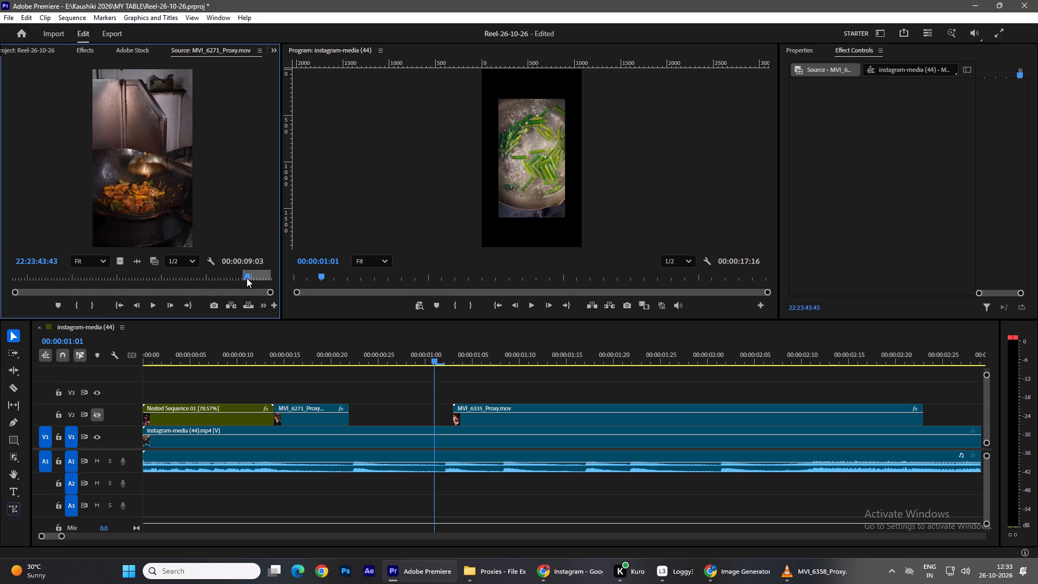
drag(247, 278, 248, 278)
click(98, 303)
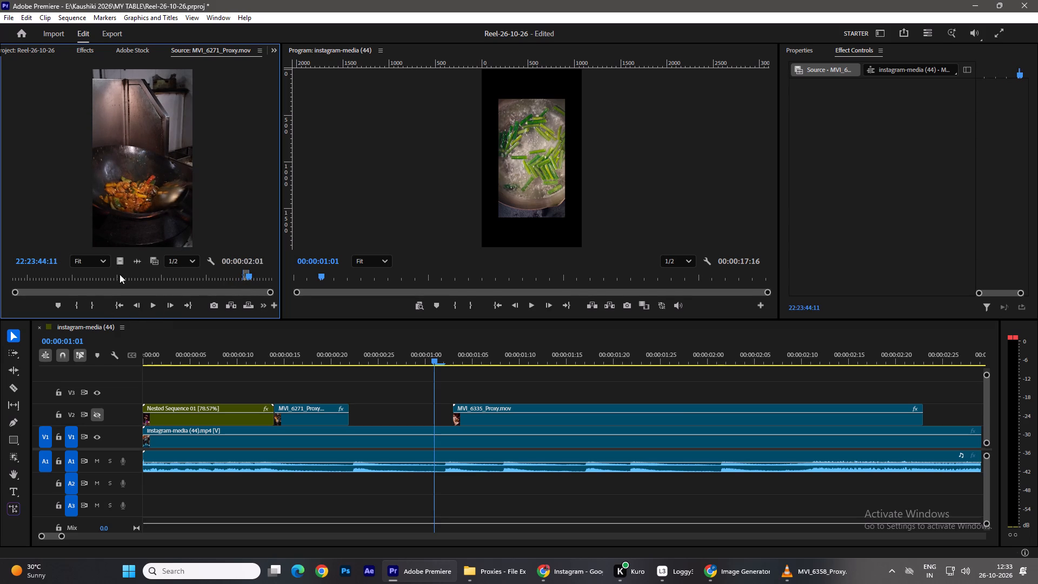
drag(123, 261, 336, 387)
Trim the food-toss clip to the toss moment so it spans 00:00:00:22 to 00:00:01:03, and move it into the V2 gap.
drag(345, 385, 390, 386)
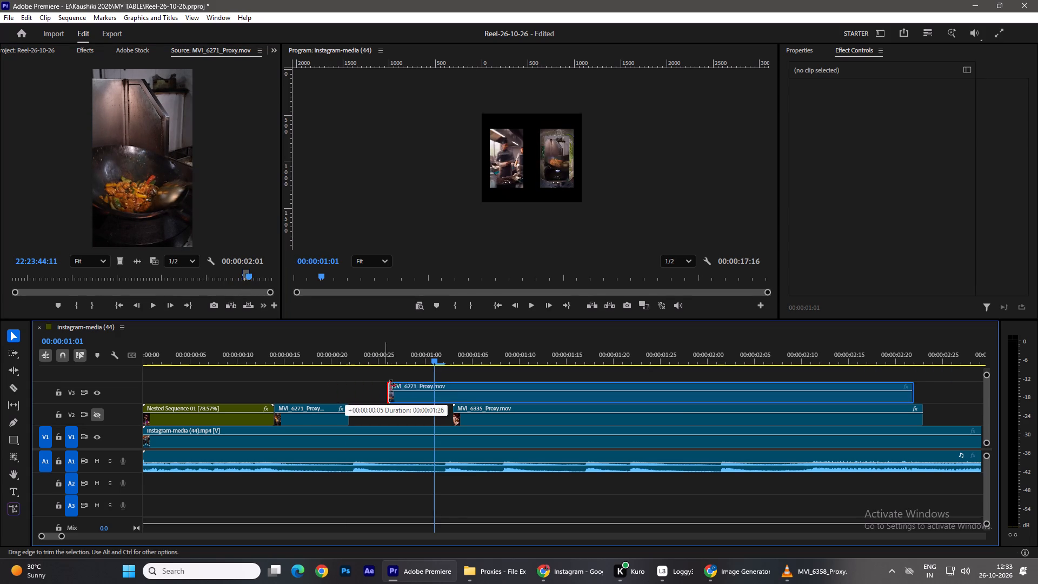
drag(390, 386, 503, 384)
drag(534, 384, 370, 396)
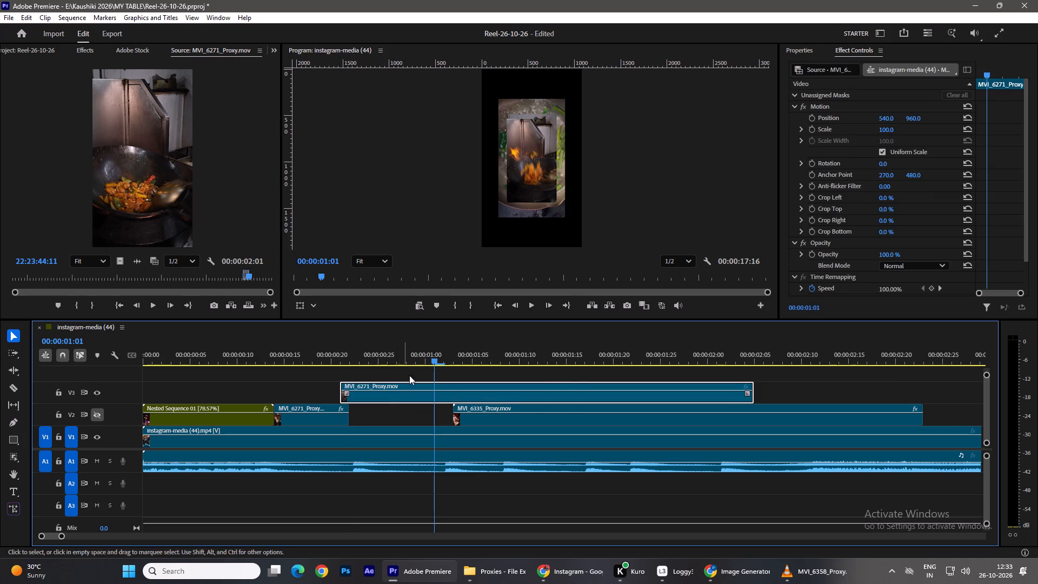
drag(437, 355, 360, 386)
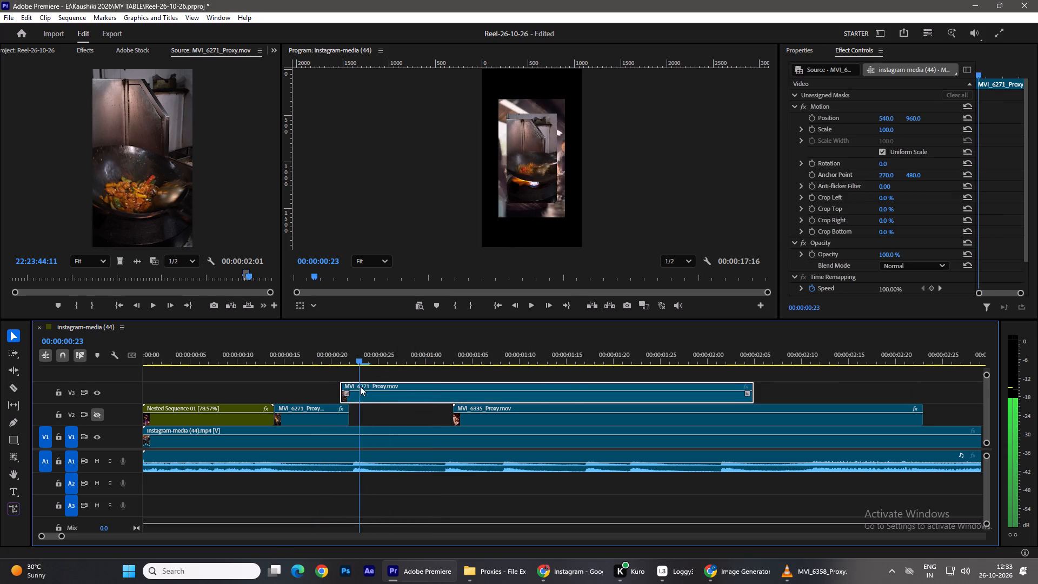
drag(360, 386, 451, 390)
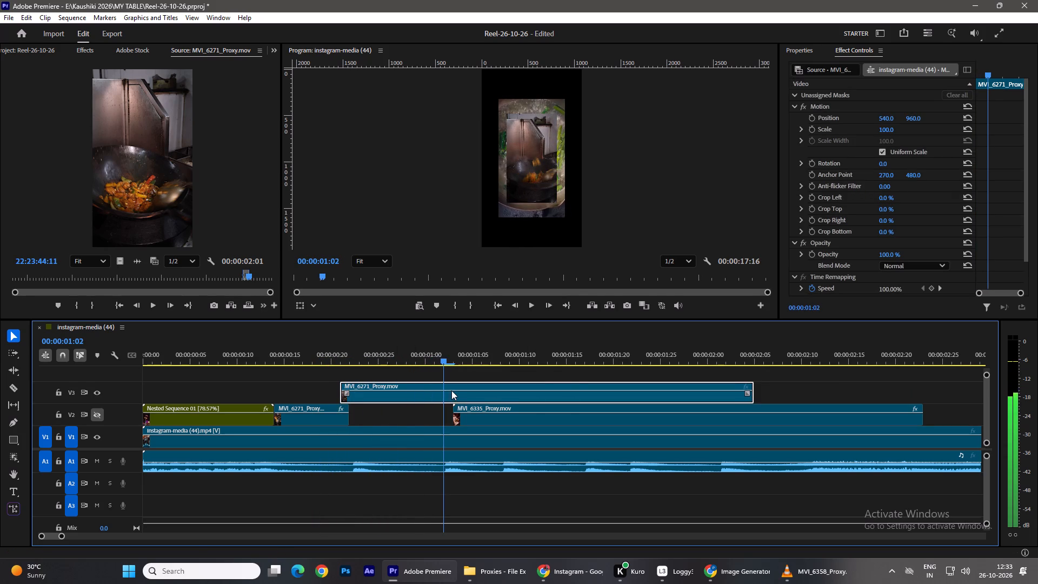
drag(451, 390, 455, 391)
drag(761, 390, 464, 408)
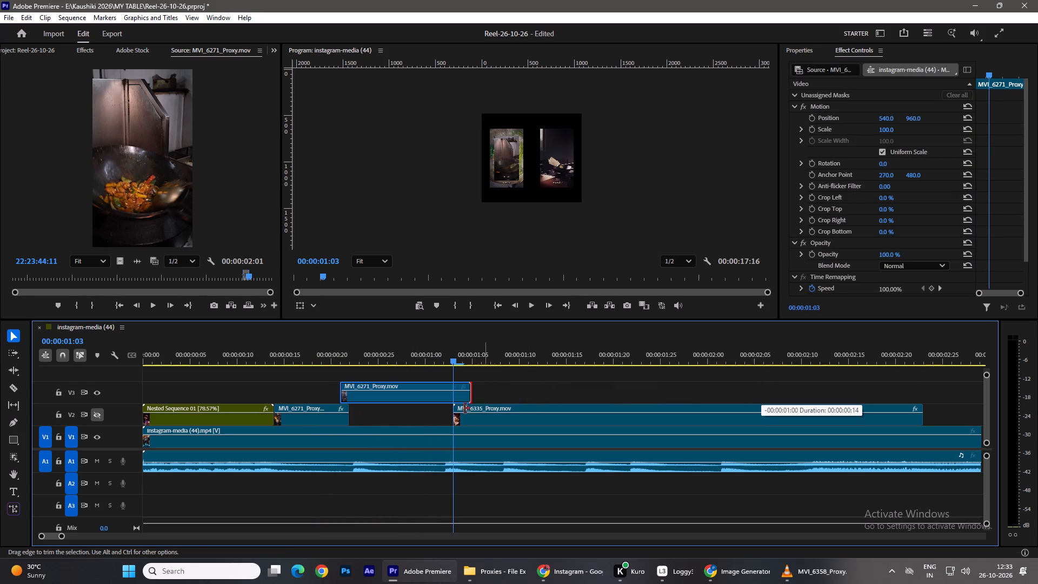
drag(464, 408, 461, 407)
drag(342, 386, 349, 386)
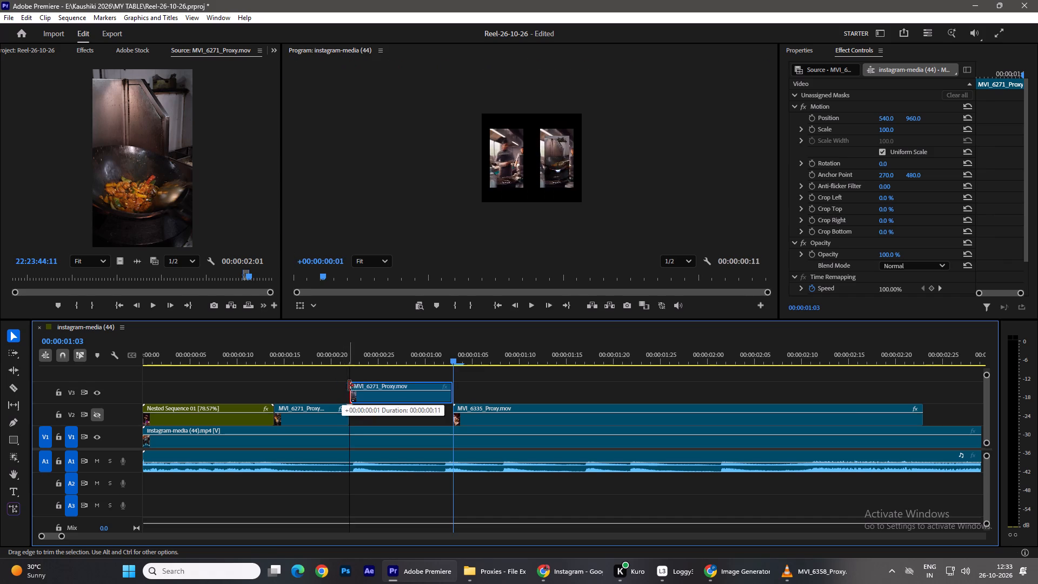
drag(349, 386, 354, 386)
drag(375, 400, 378, 413)
Check the reference shot beneath the food-toss clip, show track V2 again, and fit the clip to the frame.
drag(453, 356, 406, 369)
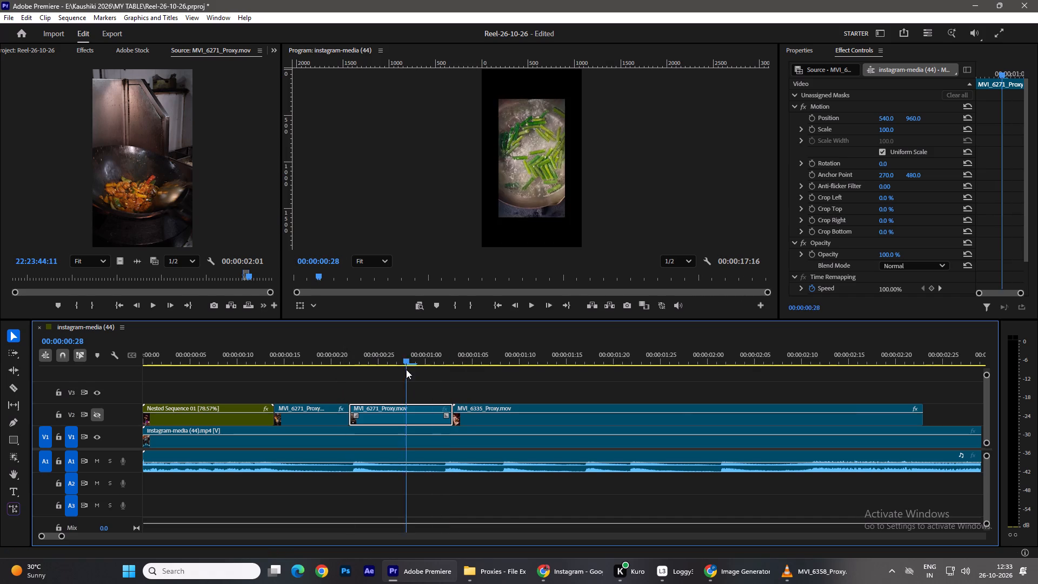
drag(406, 369, 331, 378)
key(space)
key(space)
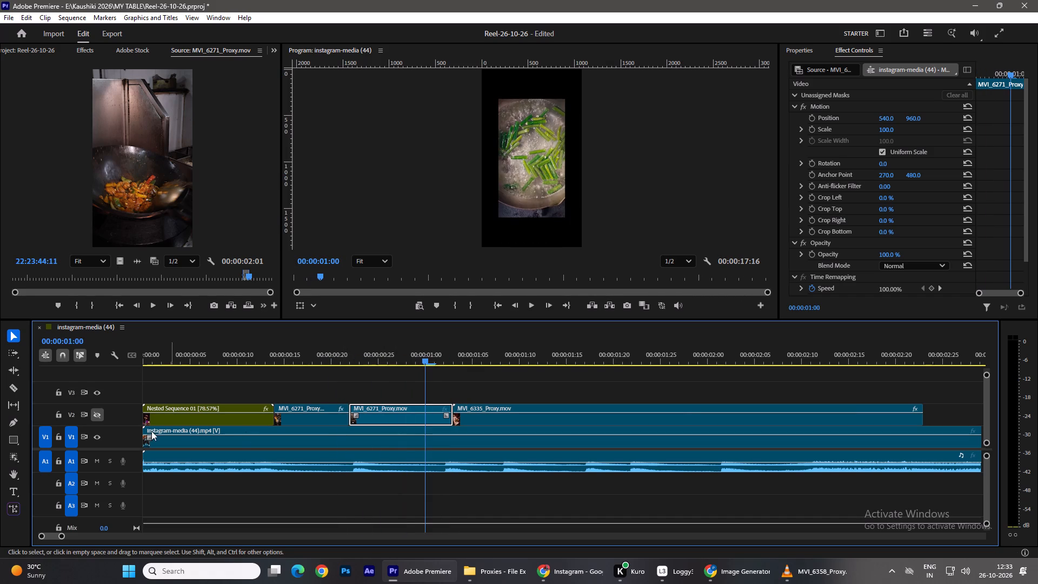
click(101, 414)
click(387, 417)
right_click(387, 417)
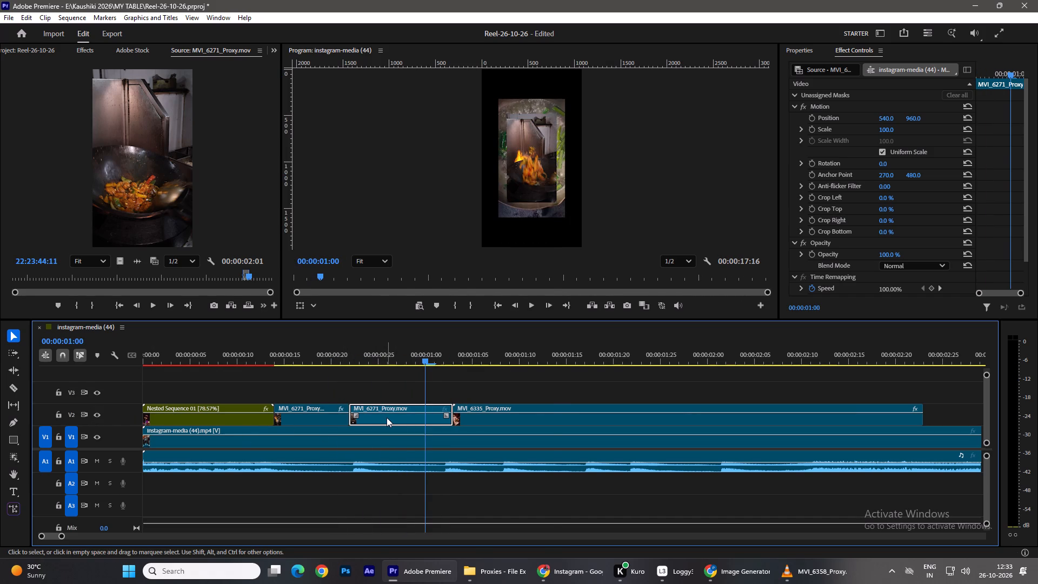
click(424, 437)
Scale the food-toss clip to 226 and set its vertical position to 764.
drag(428, 356, 331, 376)
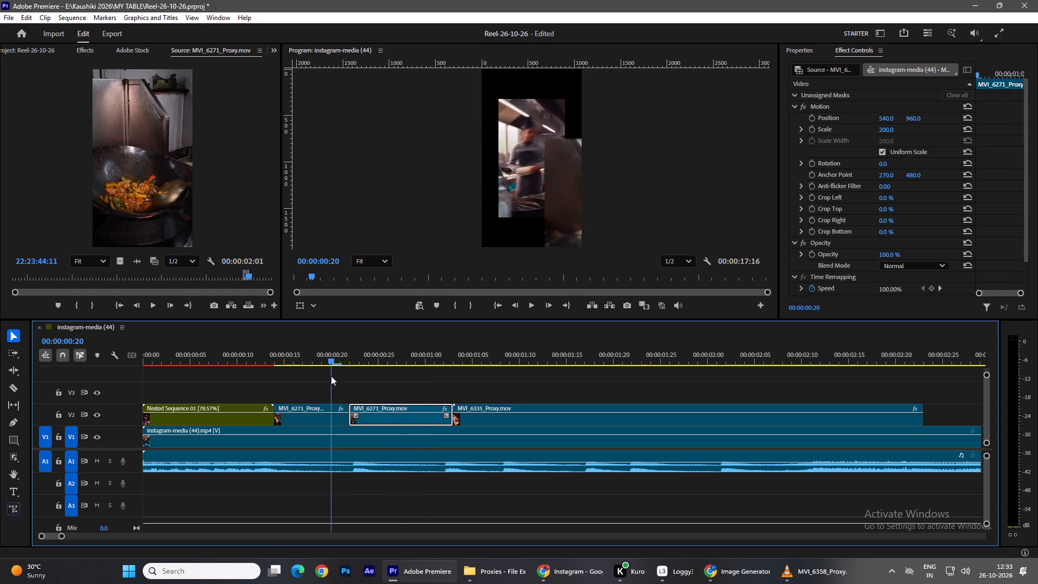
drag(331, 376, 386, 386)
click(396, 414)
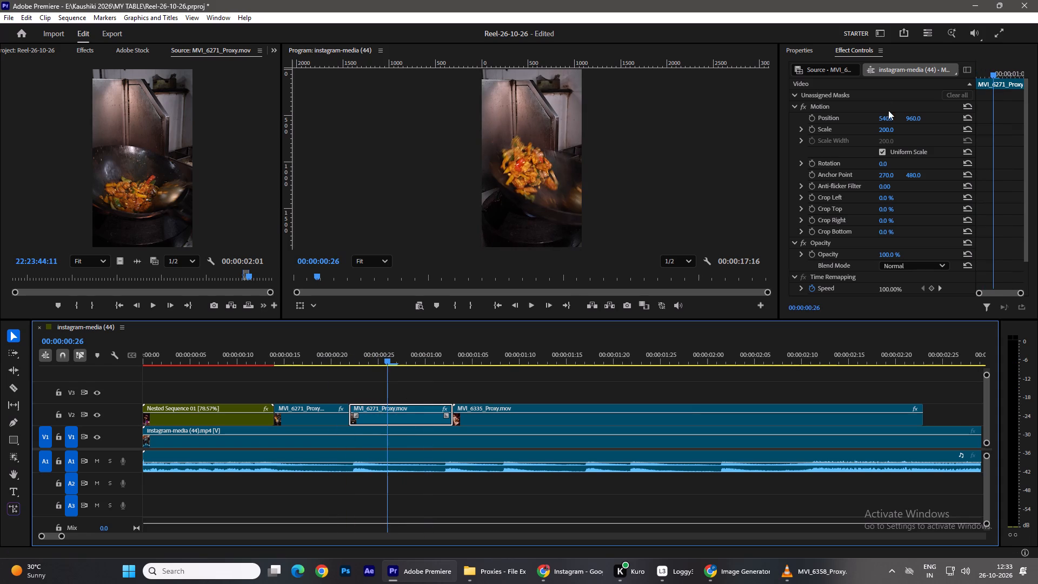
drag(882, 128, 895, 128)
drag(910, 118, 908, 222)
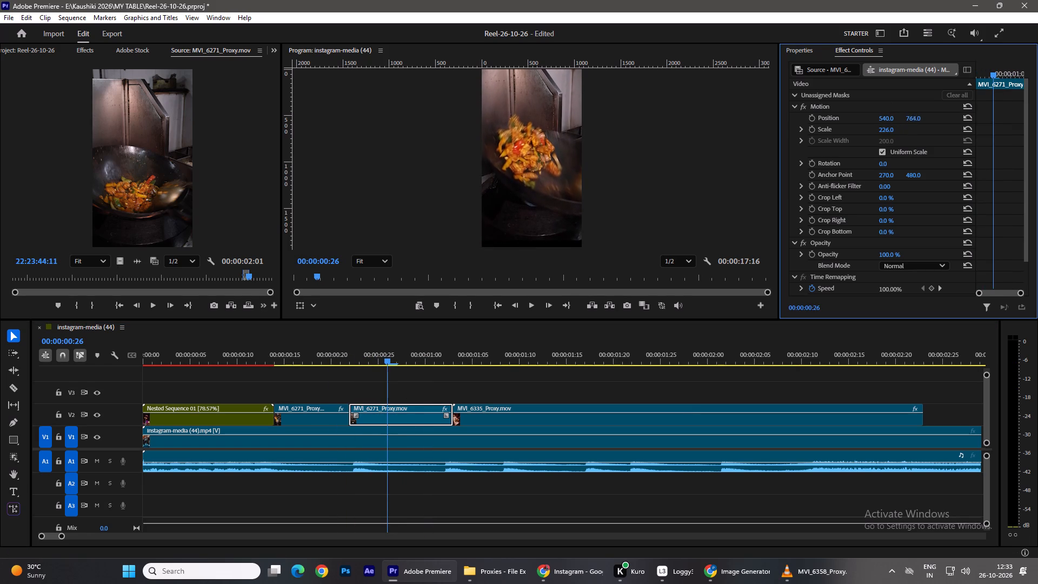
Enlarge the food-toss clip to a scale of 257 and set its vertical position to 770.
drag(908, 222, 906, 184)
drag(890, 131, 907, 130)
drag(911, 116, 914, 152)
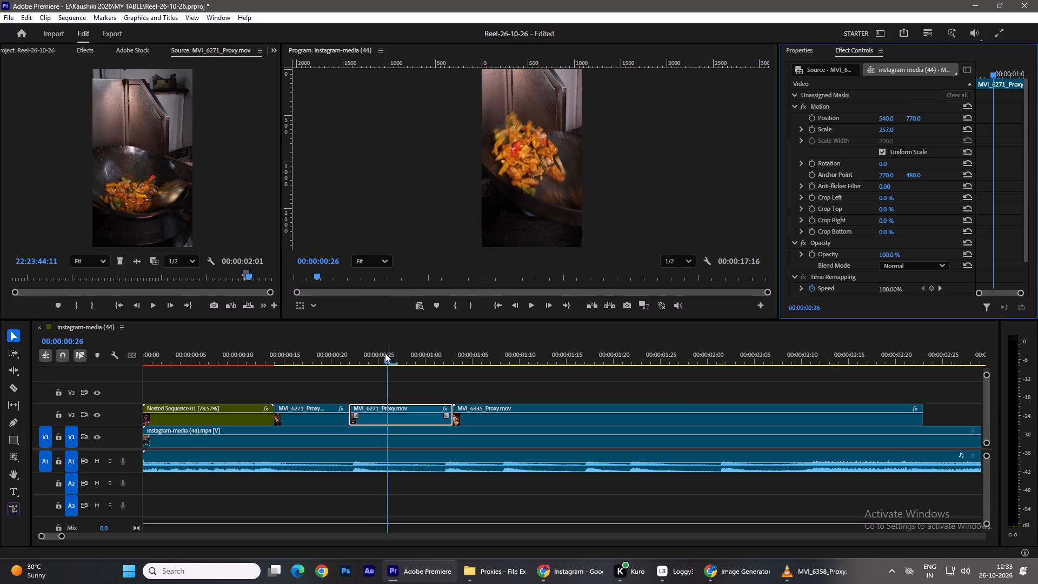
Play back the V2 edit through the food-toss clip and into the MVI_6335_Proxy.mov clip to review the cuts.
drag(383, 354, 320, 365)
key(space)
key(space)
drag(411, 354, 305, 364)
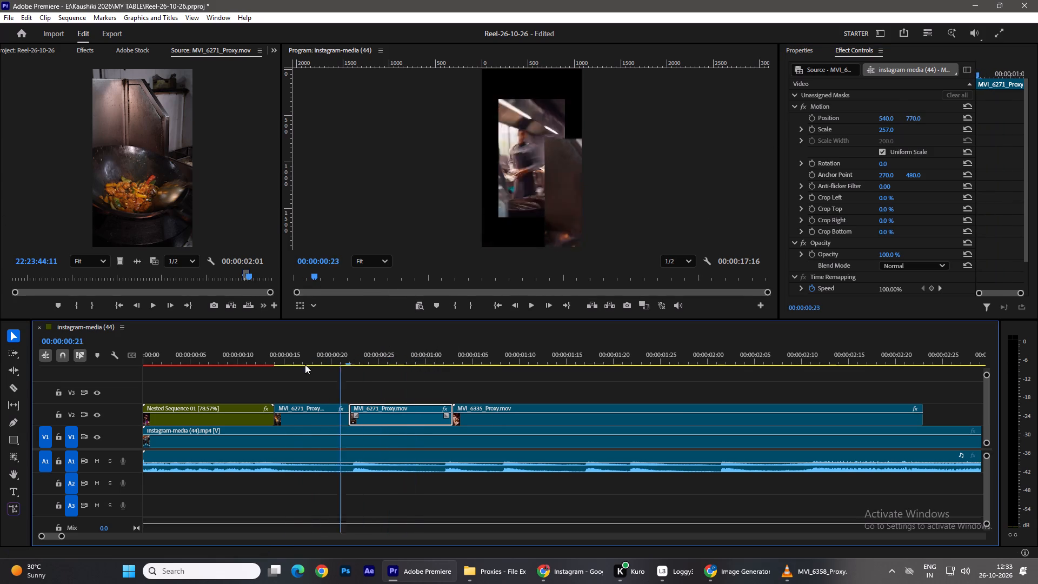
drag(305, 364, 289, 369)
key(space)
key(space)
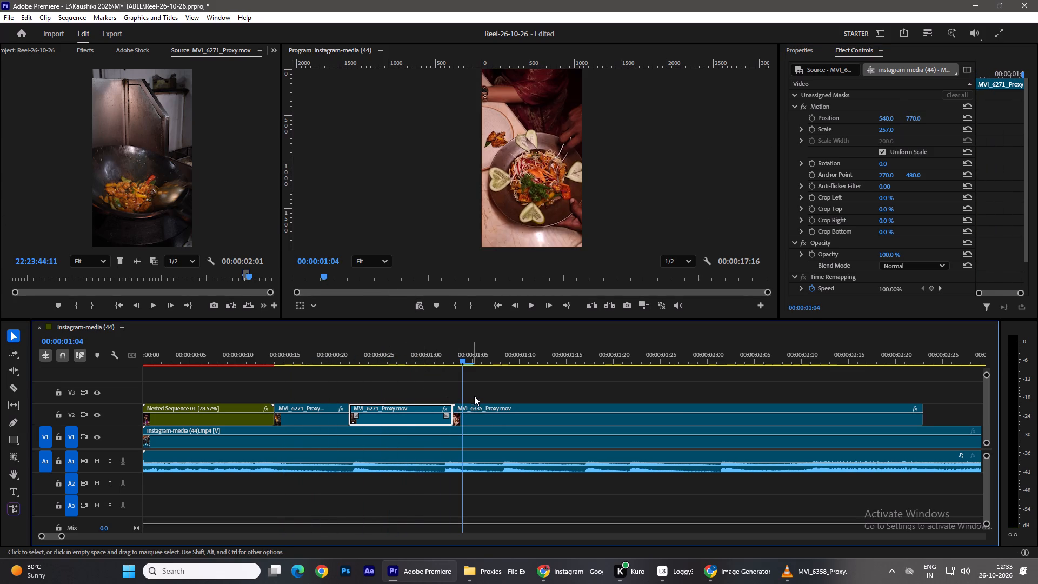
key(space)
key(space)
drag(514, 367, 408, 408)
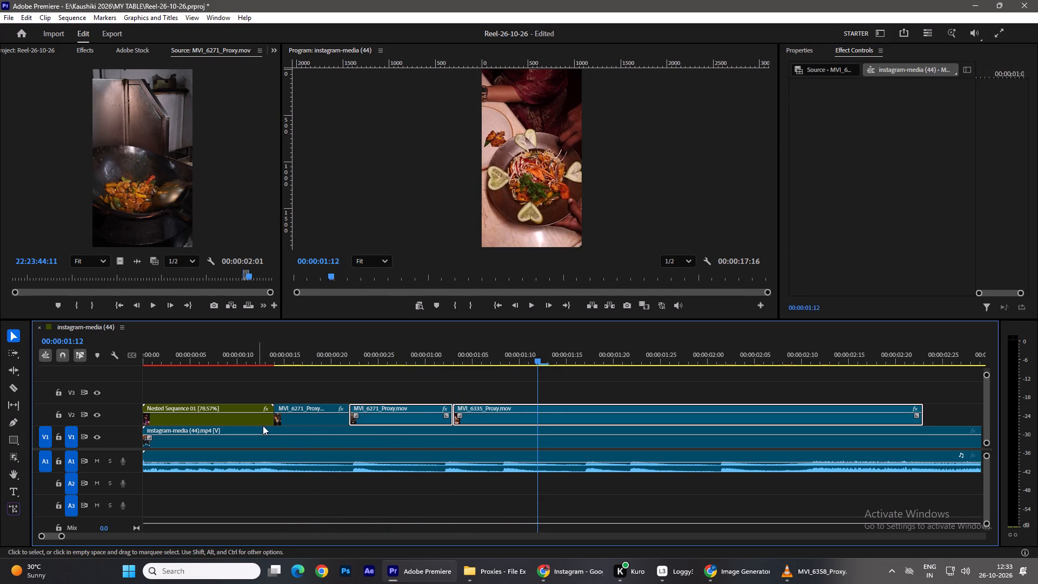
click(374, 385)
Hide track V2 and play the reference video around 00:00:01:05 to 00:00:01:11 to examine its shot there.
click(100, 417)
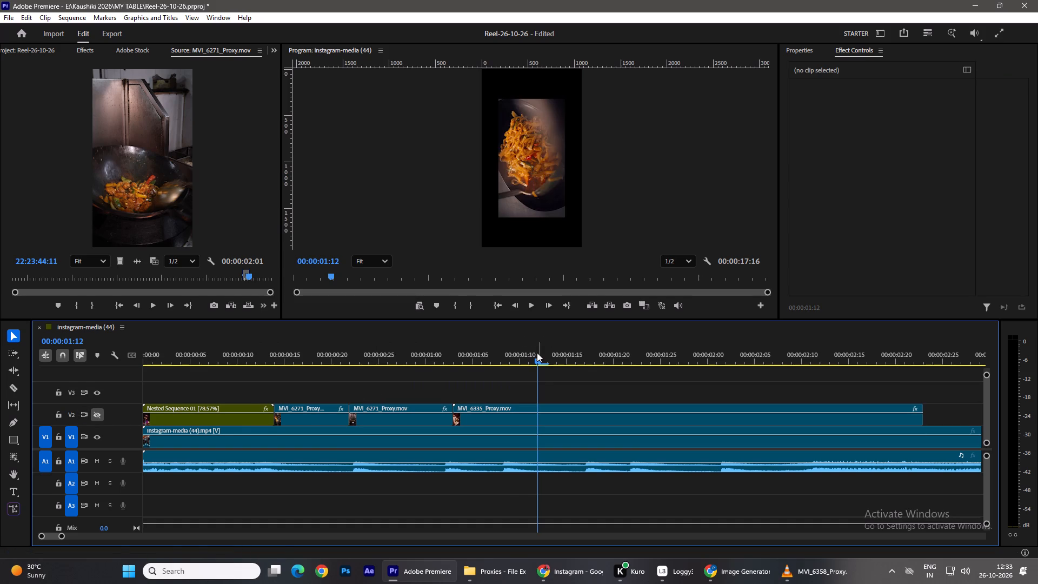
drag(537, 354, 513, 390)
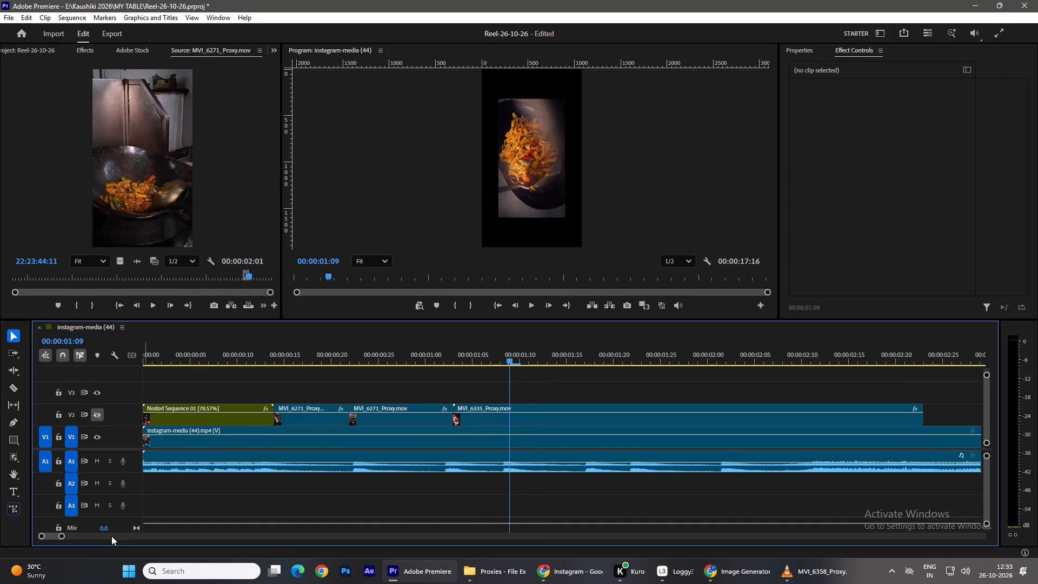
drag(62, 537, 148, 543)
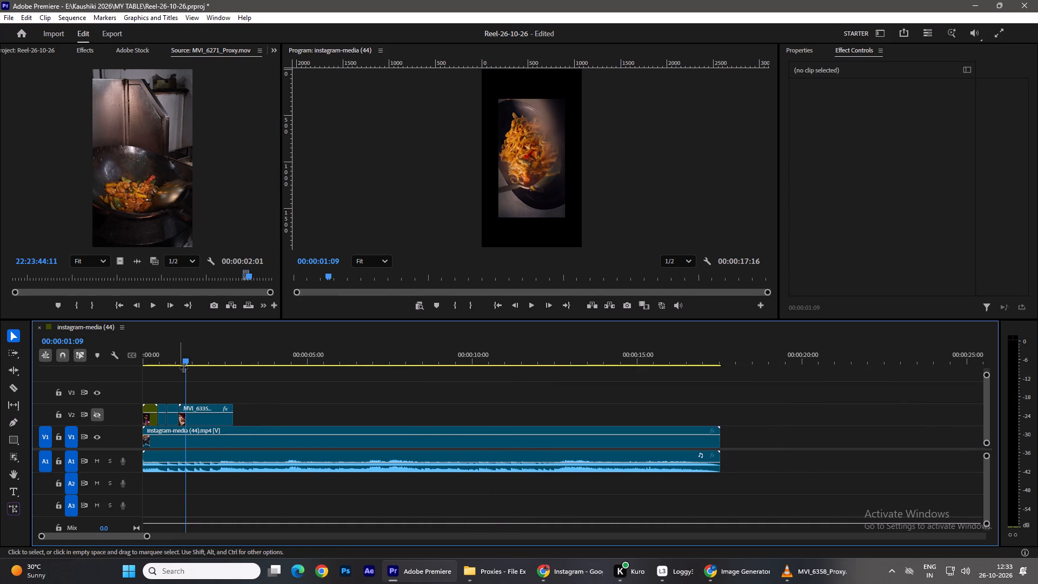
drag(185, 359, 170, 355)
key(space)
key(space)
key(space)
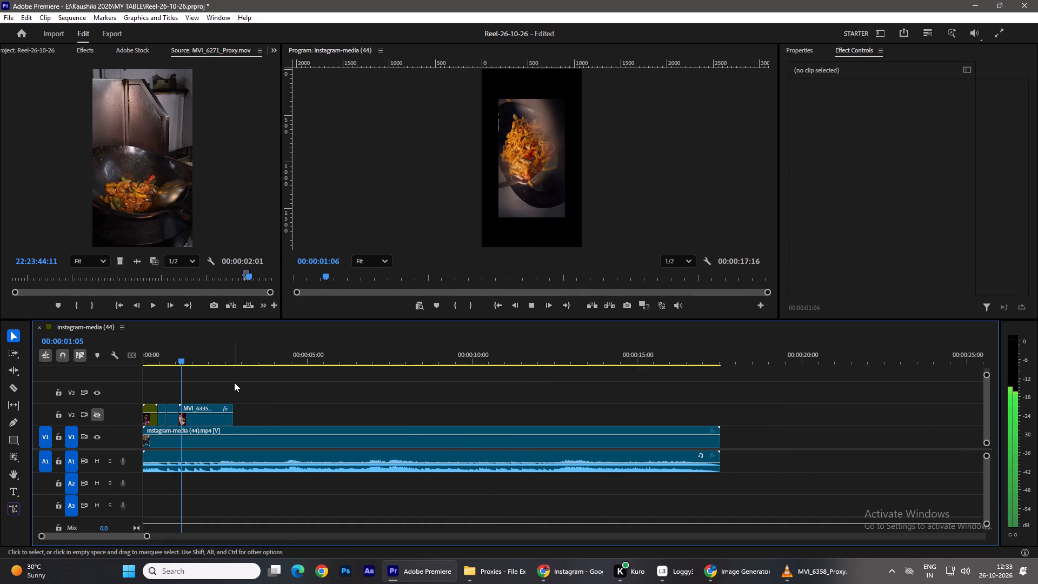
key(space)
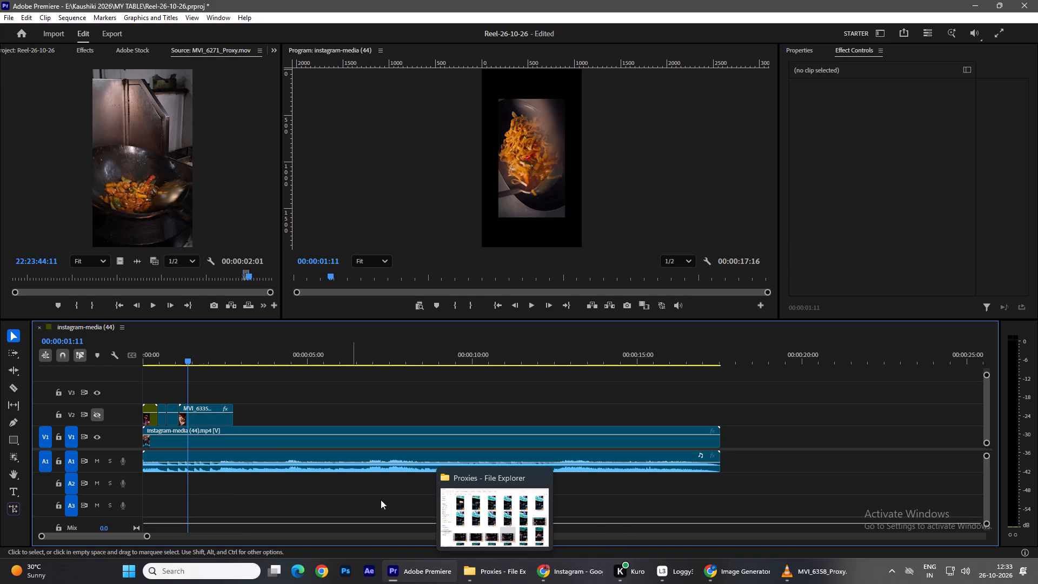
Switch to the Proxies folder in File Explorer to look through the proxy clips.
click(501, 583)
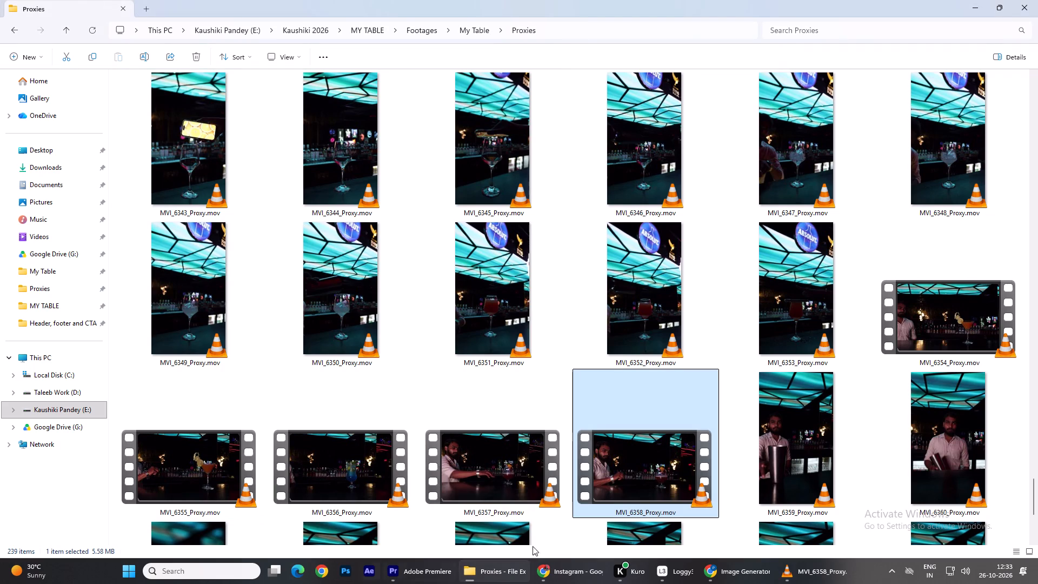
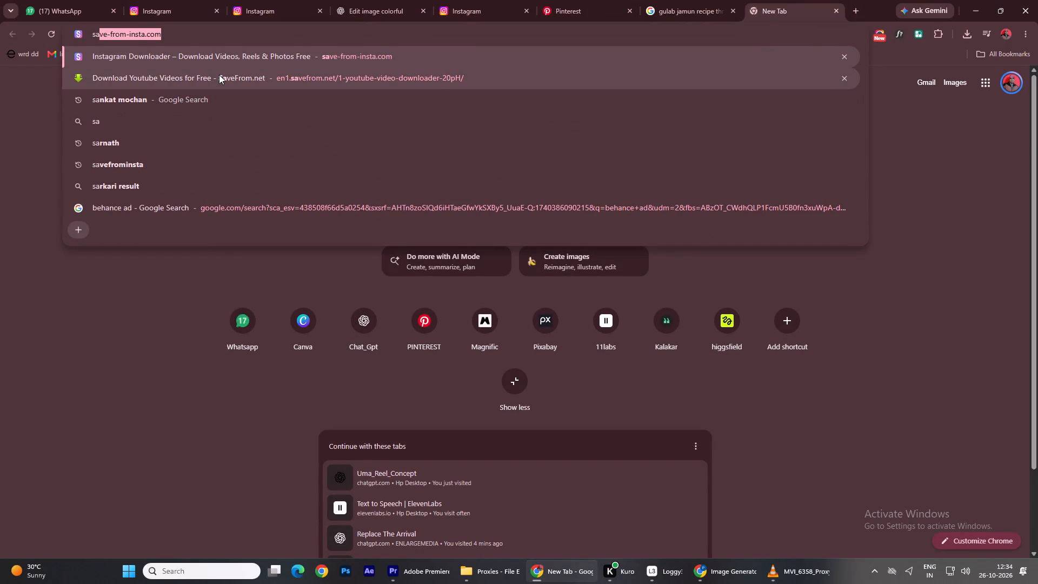
Search for savefrominsta, open SaveFromIns, and download the Navratan Jewellers reel from the copied Instagram link as MP4 720P.
click(157, 169)
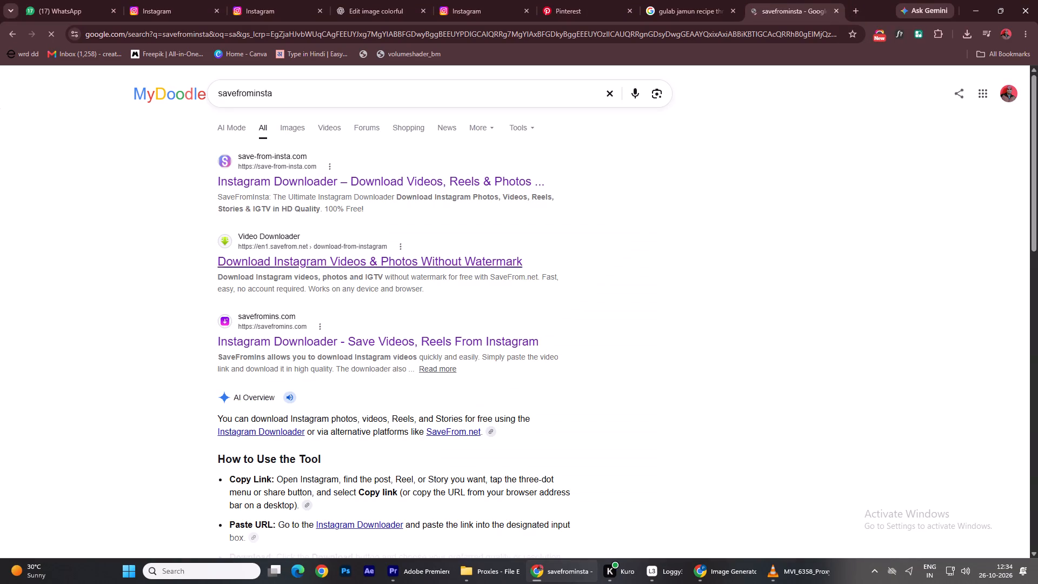
click(309, 343)
ctrl+click(445, 271)
key(ctrl+v)
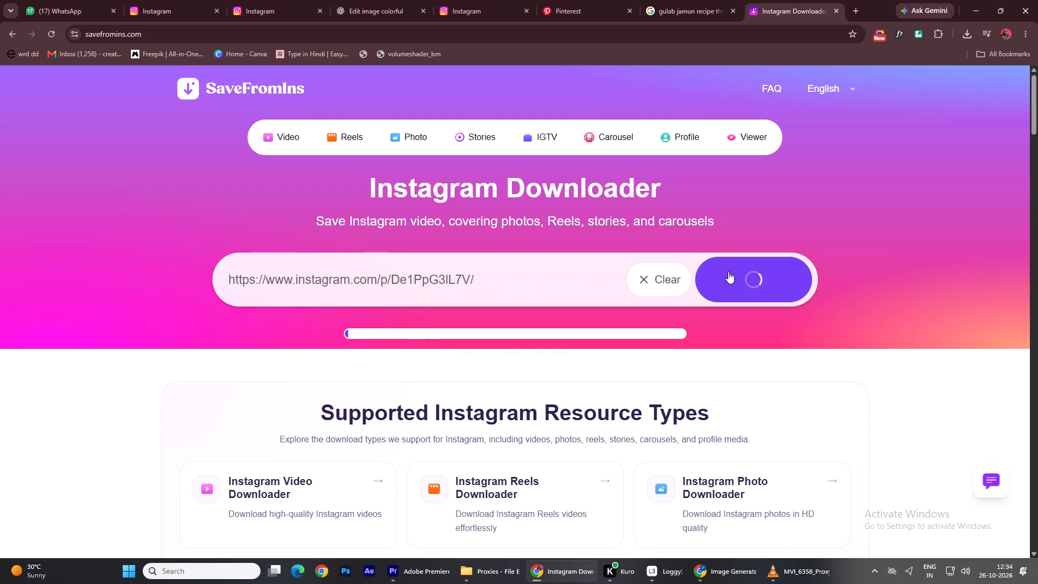
scroll(843, 300, down, 3)
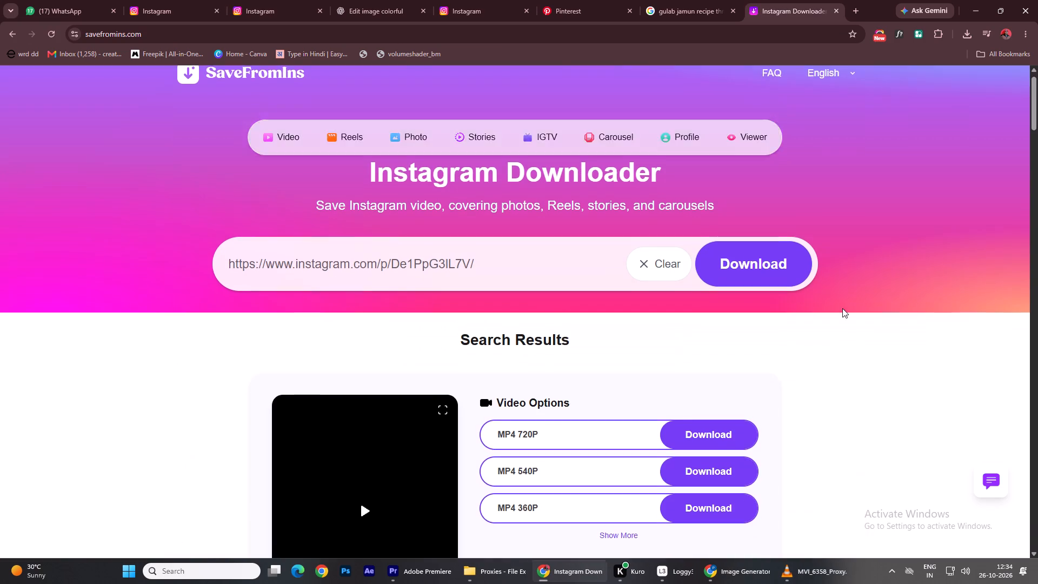
click(721, 286)
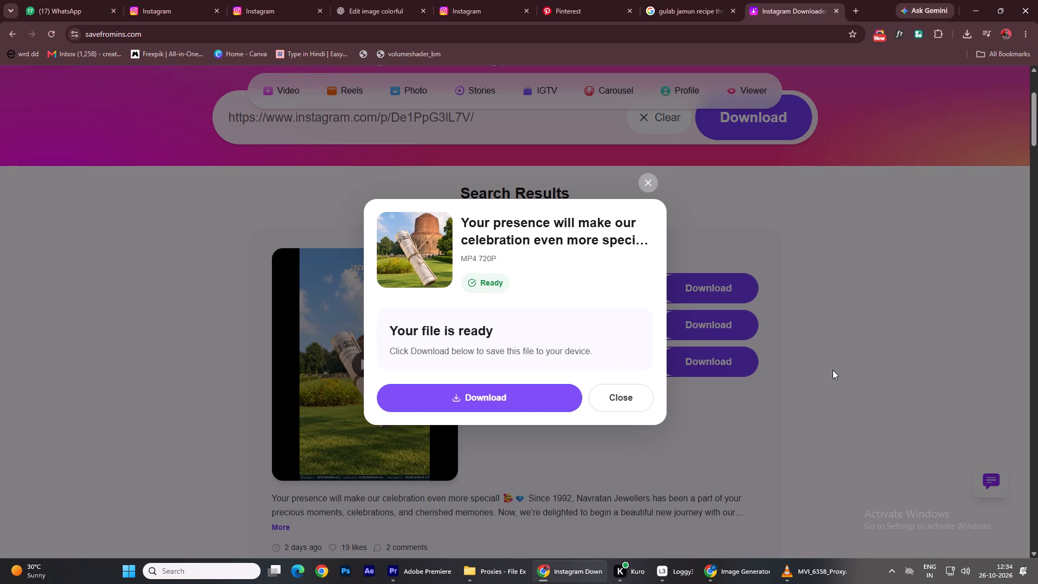
click(514, 399)
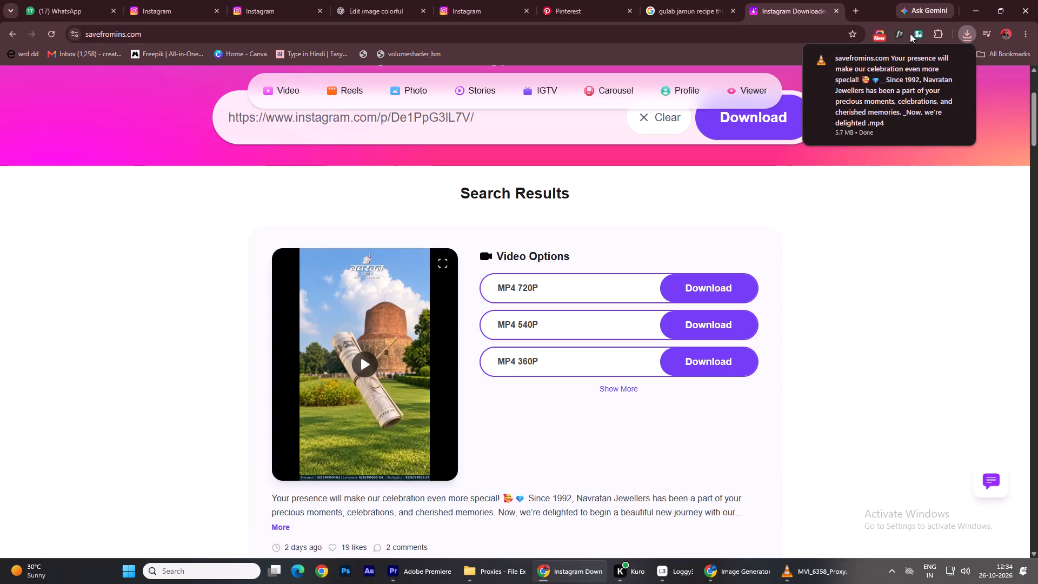
click(834, 8)
click(913, 379)
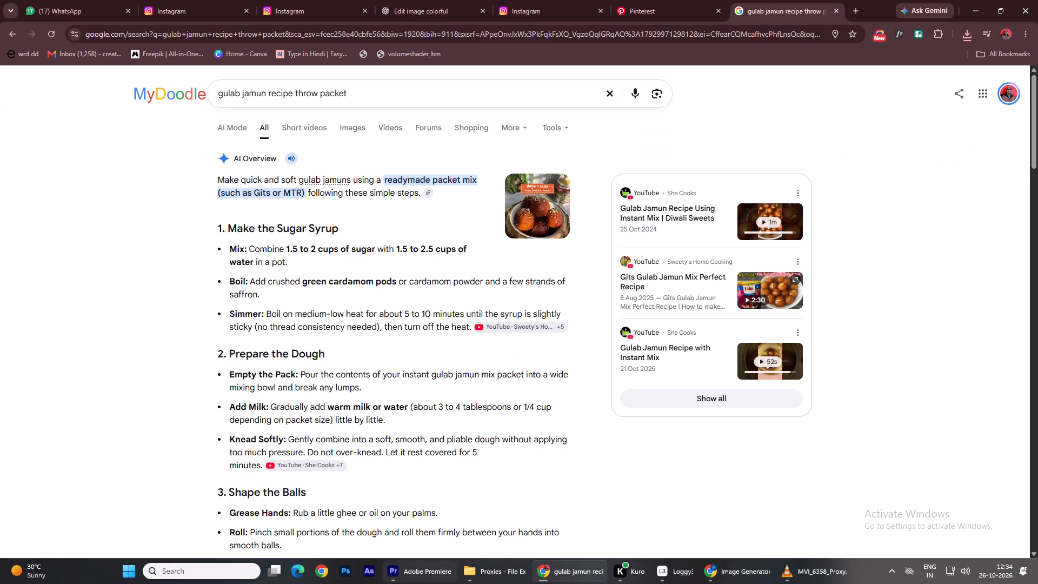
Switch to Adobe Premiere, return the playhead to the sequence start, and save the project.
click(416, 570)
drag(183, 359, 0, 366)
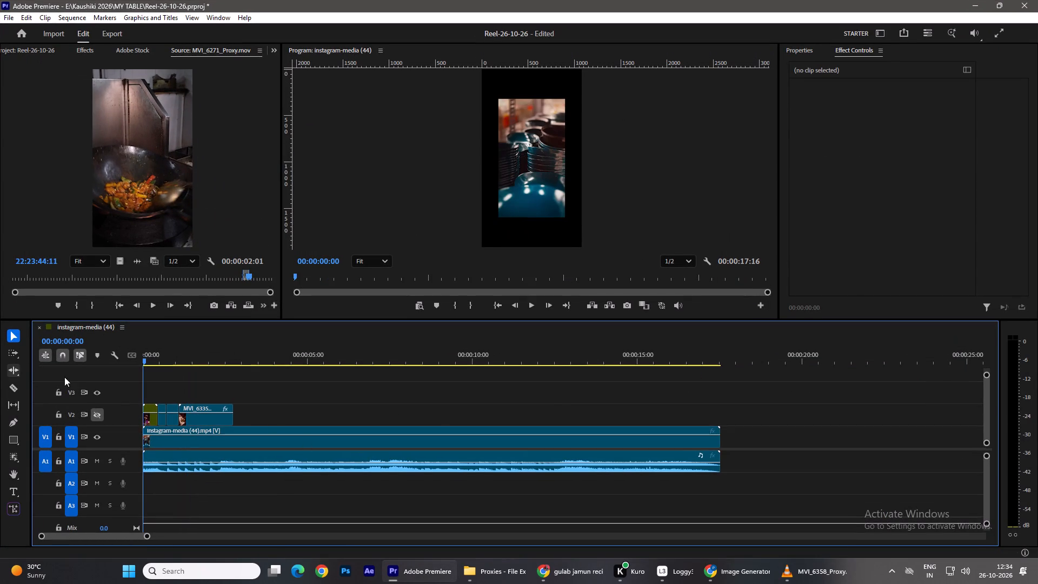
key(ctrl+s)
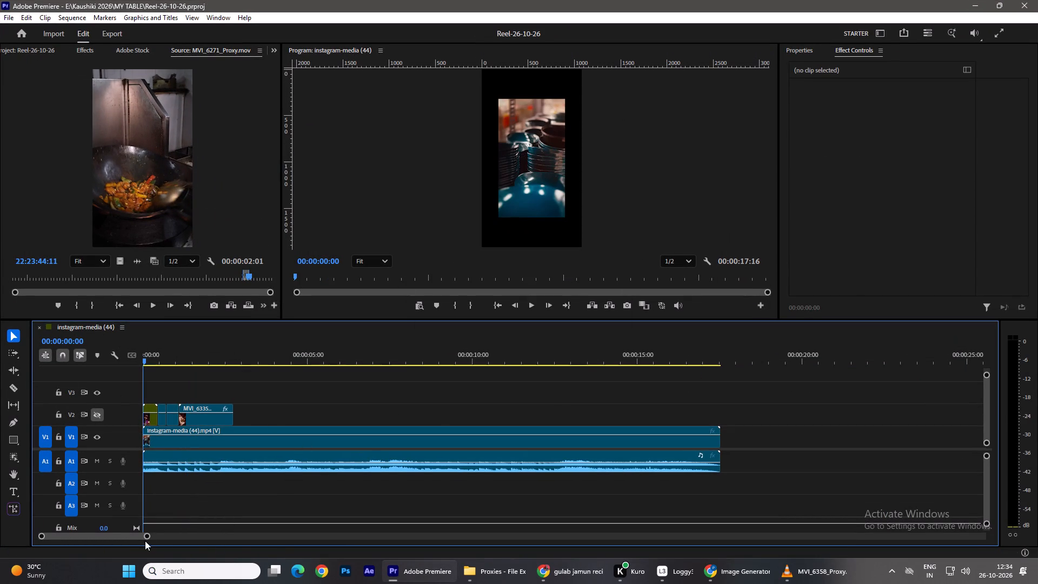
Play the opening two seconds of the reference video with track V2 hidden to review its shots and cut timing.
drag(147, 536, 294, 539)
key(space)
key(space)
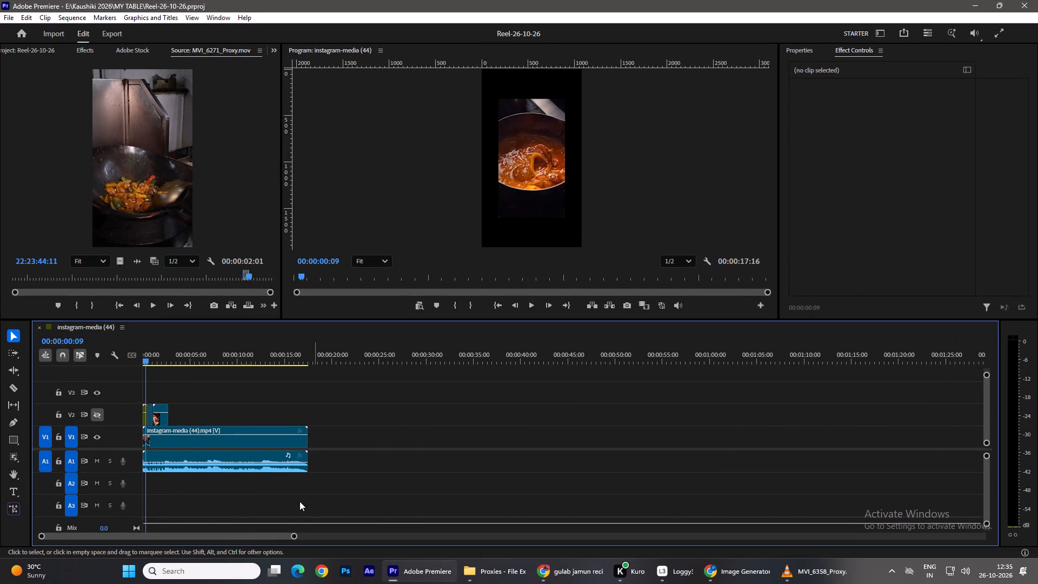
drag(292, 535, 115, 529)
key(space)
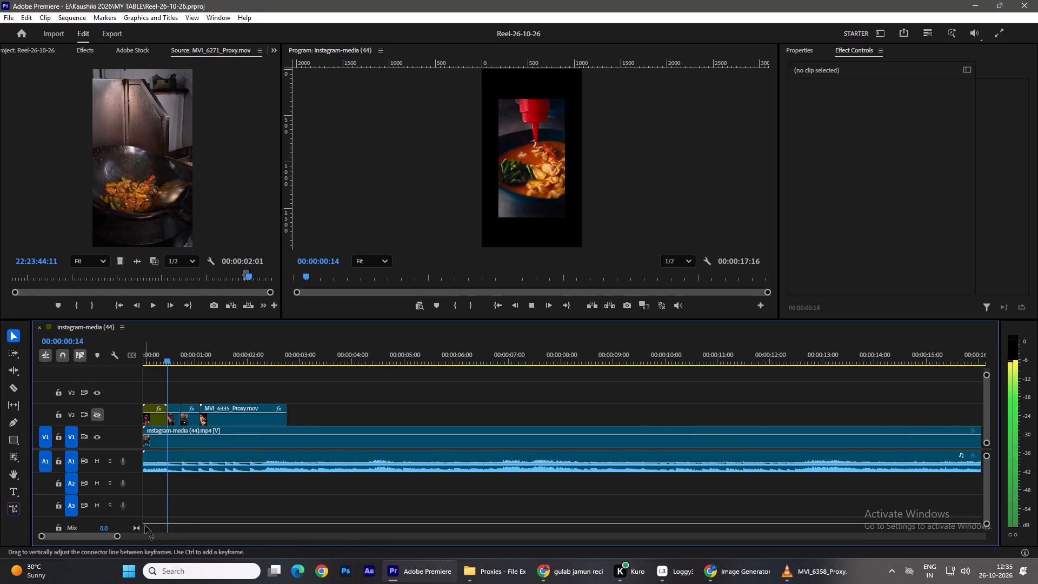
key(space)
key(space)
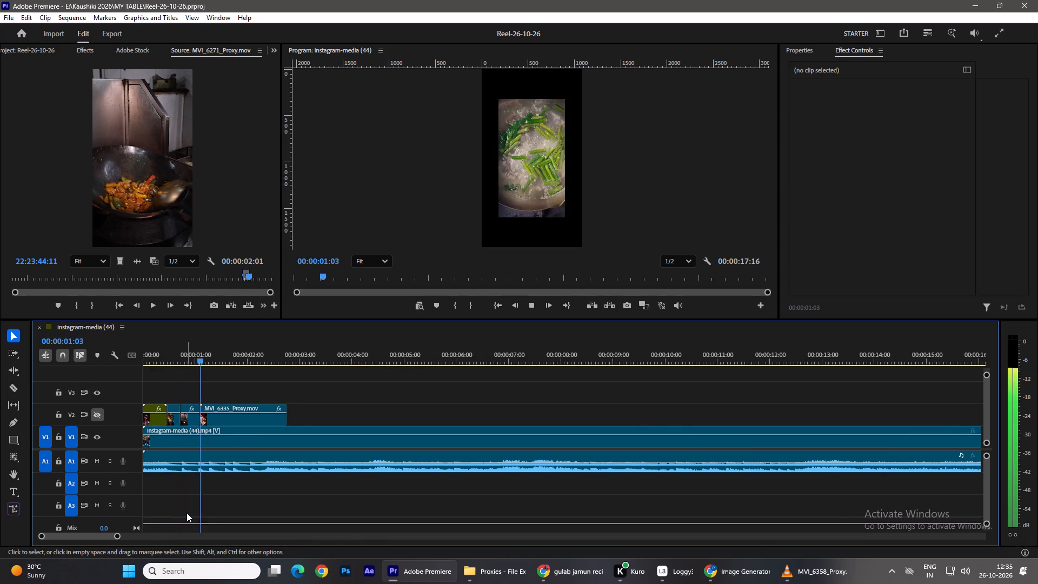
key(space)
Show track V2 again over the reference video.
click(93, 413)
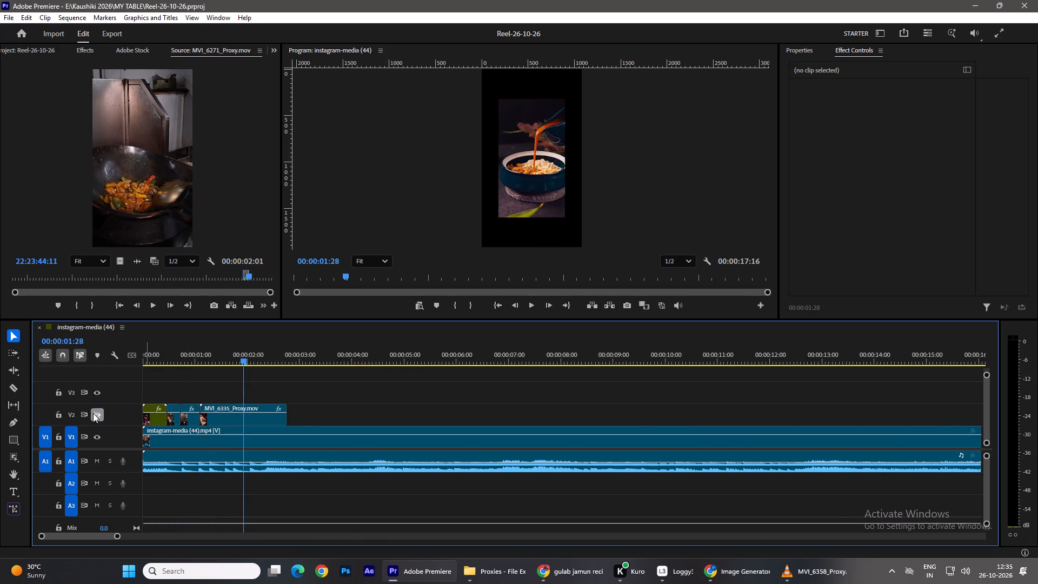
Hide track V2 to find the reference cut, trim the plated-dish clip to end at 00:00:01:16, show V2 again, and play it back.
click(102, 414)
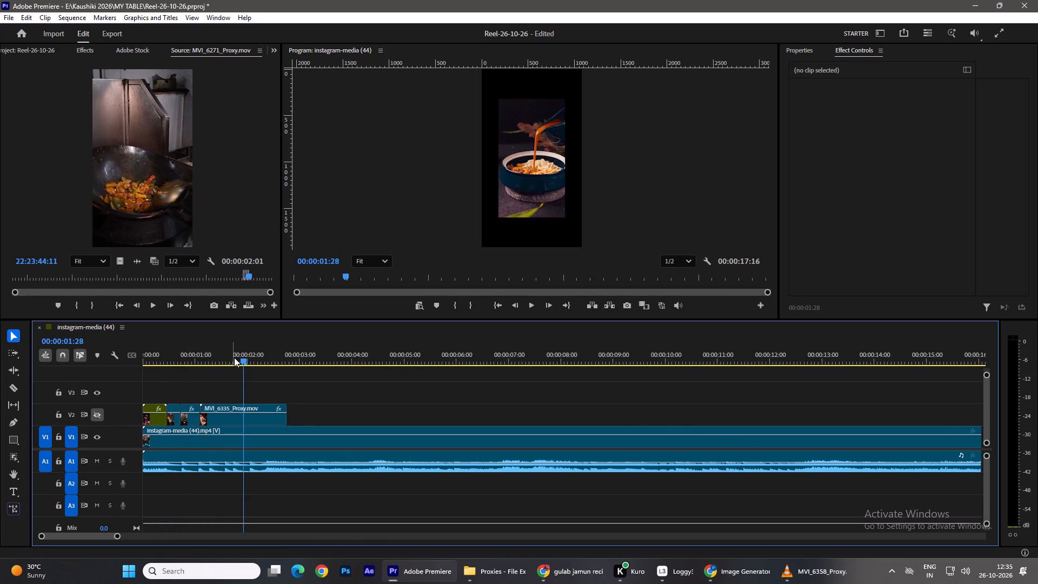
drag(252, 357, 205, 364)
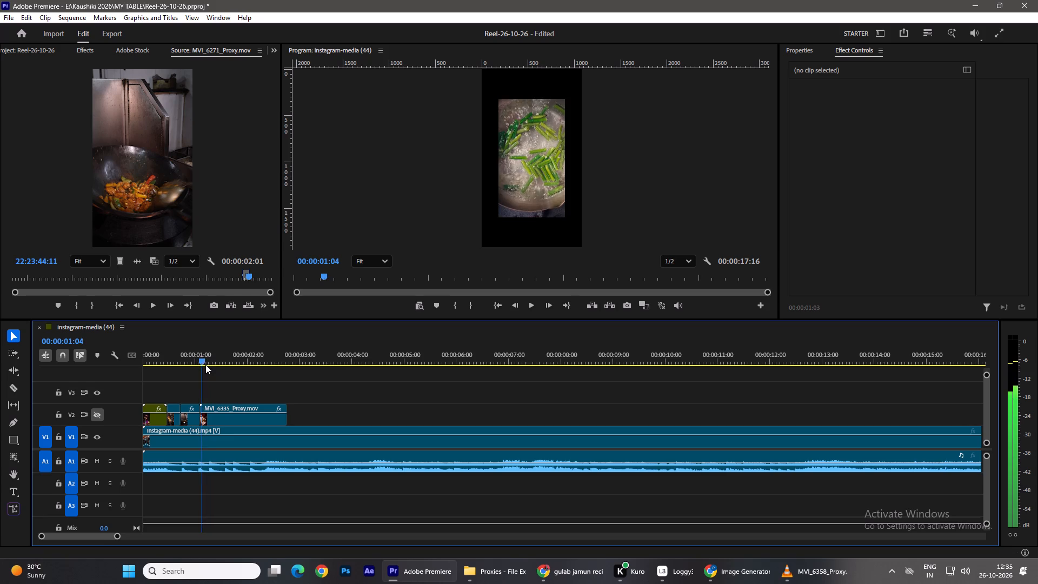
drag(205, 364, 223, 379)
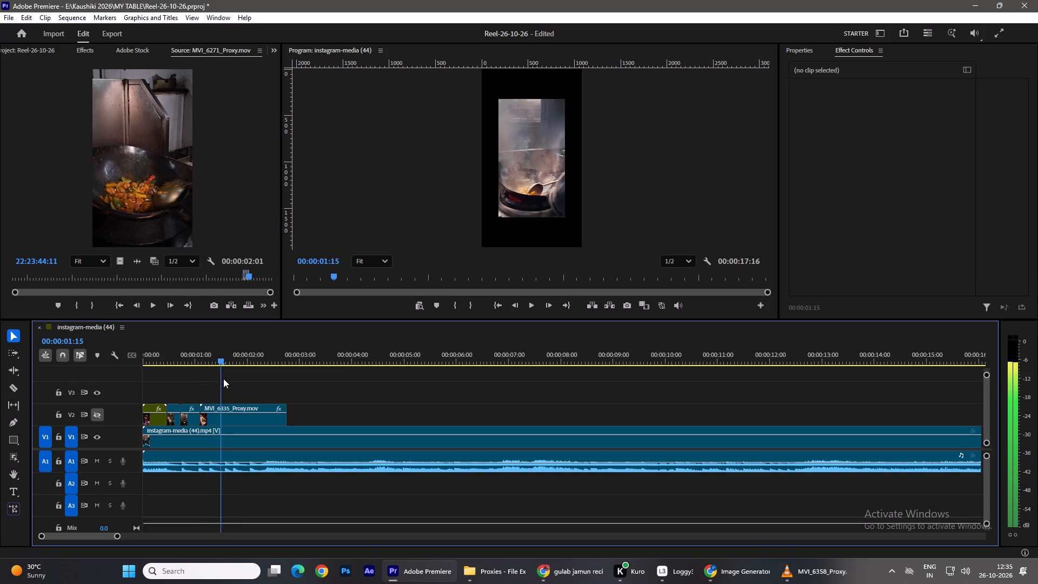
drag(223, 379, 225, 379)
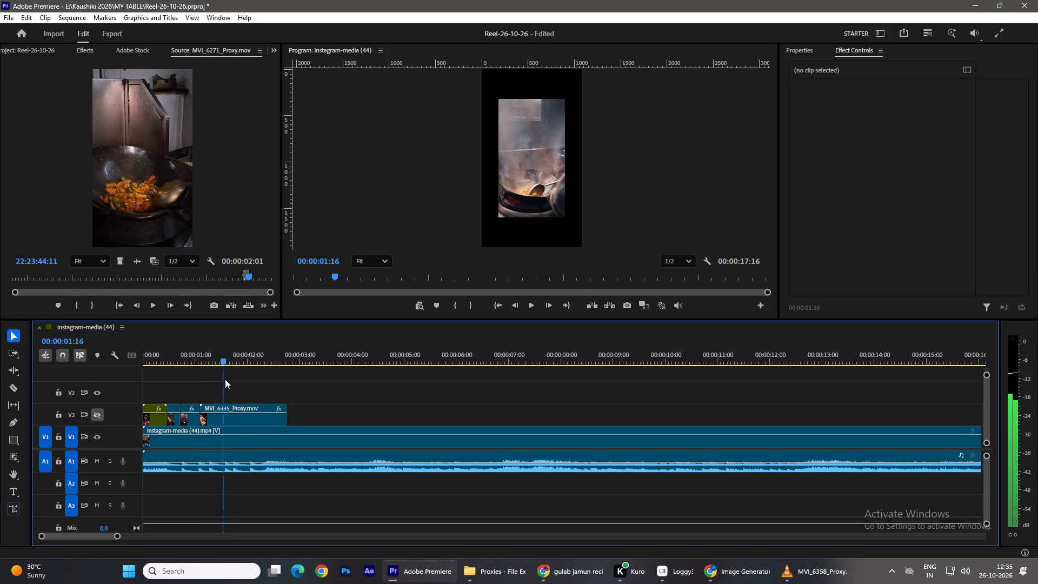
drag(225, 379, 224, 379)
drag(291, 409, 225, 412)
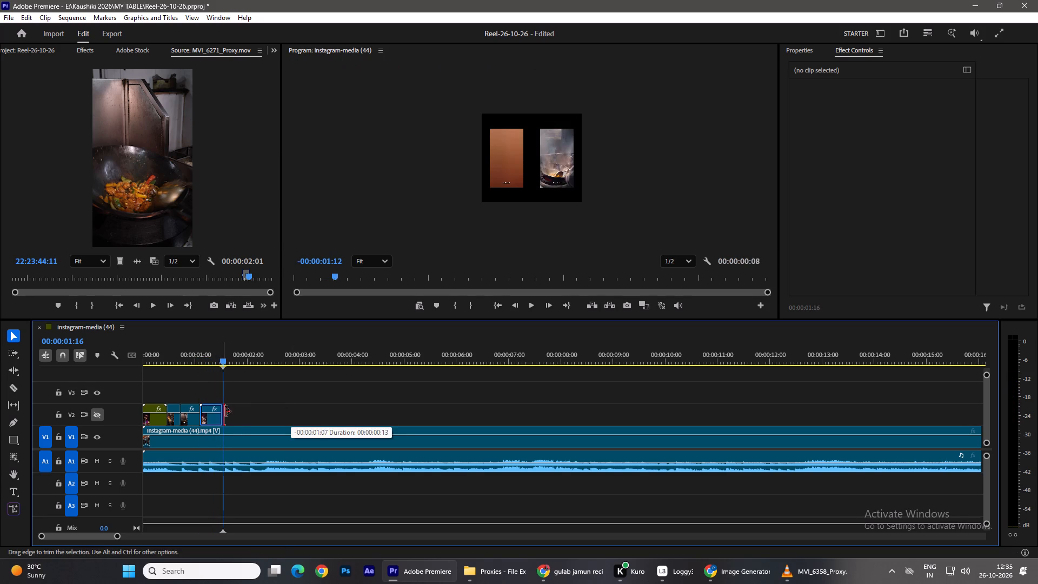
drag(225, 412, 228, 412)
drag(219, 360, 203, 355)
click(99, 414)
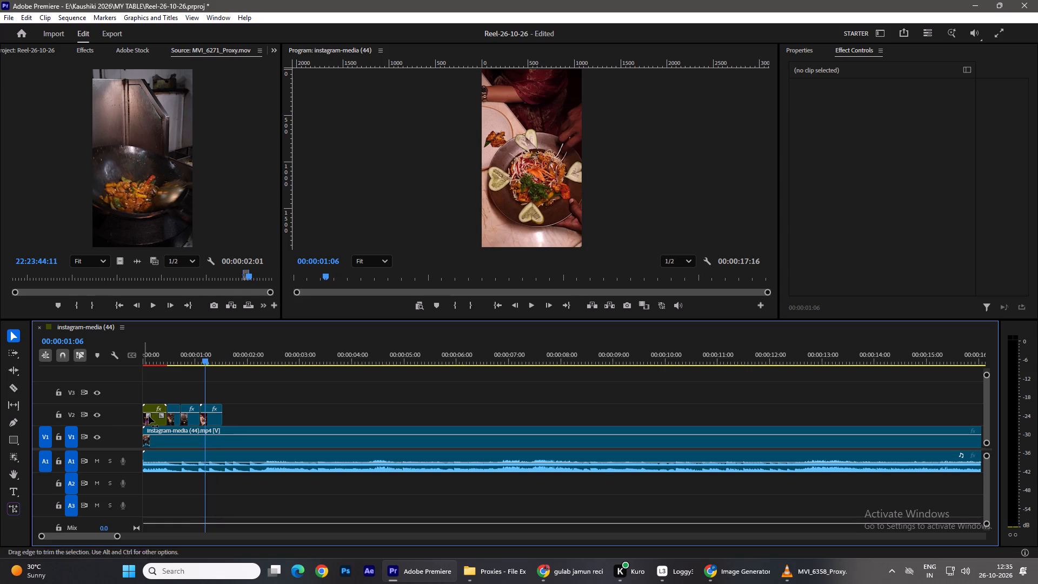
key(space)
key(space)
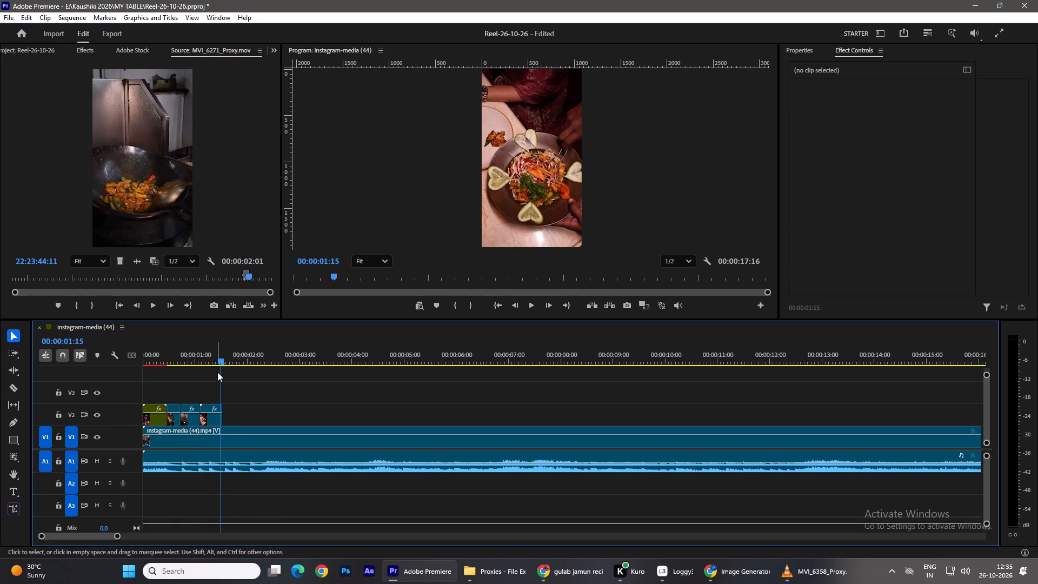
Use a later part of the plated-dish clip: extend it, trim its start to 00:00:01:15, shorten its end, and move it against the previous clip.
click(211, 408)
drag(224, 408, 282, 415)
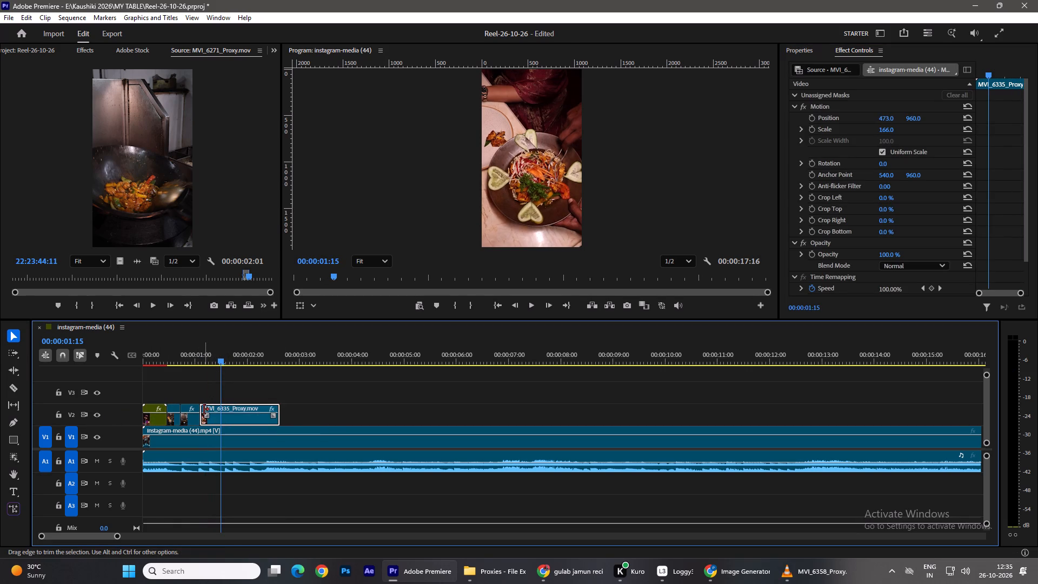
drag(204, 409, 227, 411)
drag(283, 408, 247, 412)
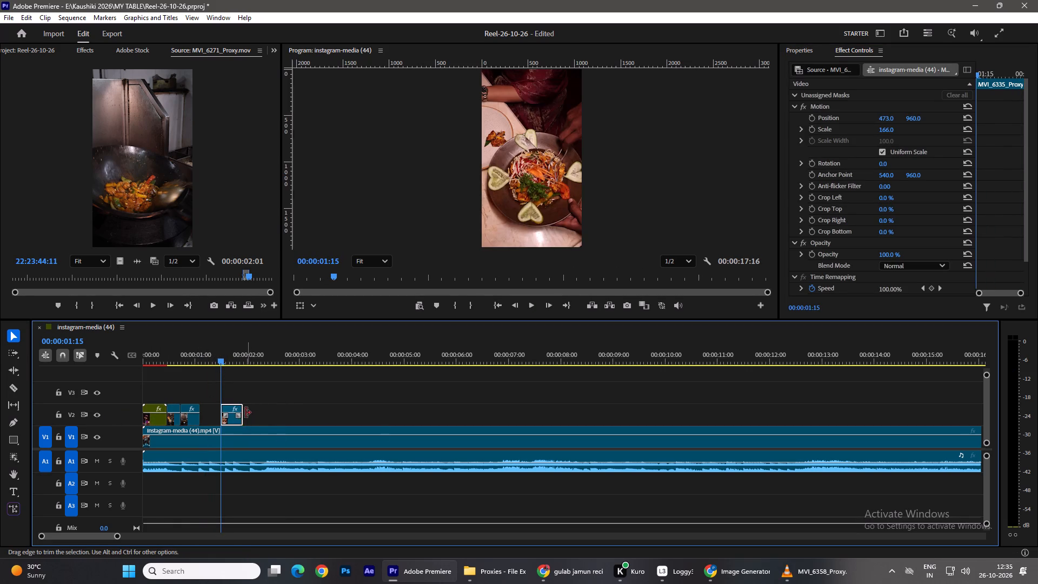
drag(230, 422, 207, 423)
drag(216, 358, 194, 357)
key(space)
key(space)
key(space)
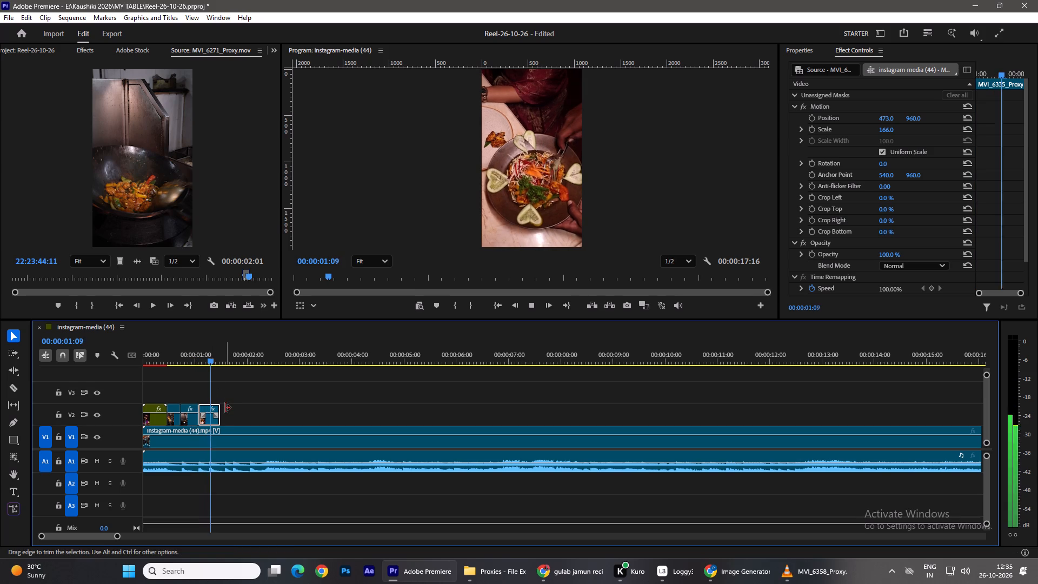
key(space)
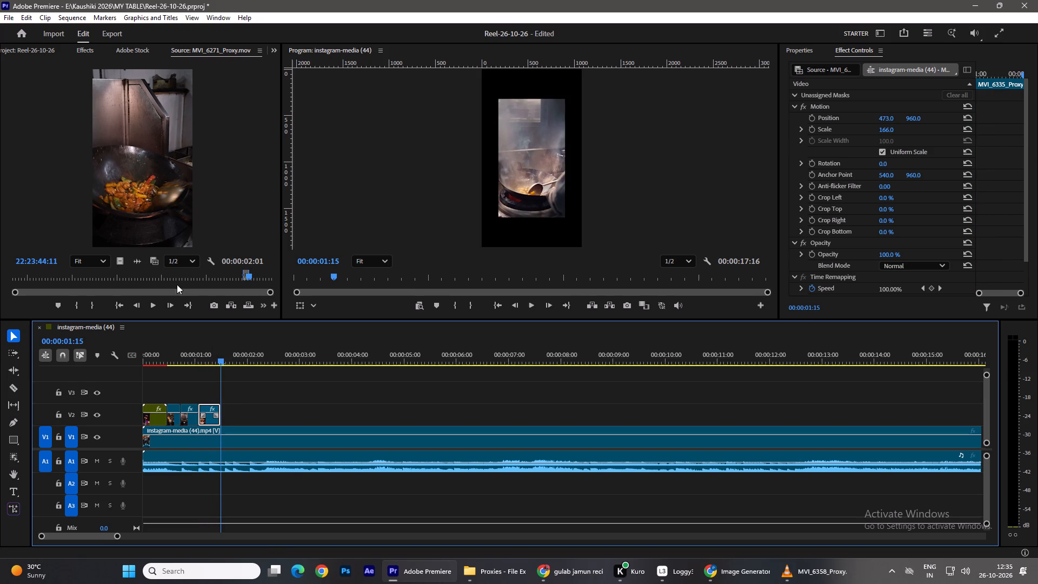
Mark MVI_6271_Proxy.mov from 22:23:47:42 to 22:23:49:32 and place its video only on V2 right after the plated-dish clip.
drag(253, 276, 261, 277)
click(72, 306)
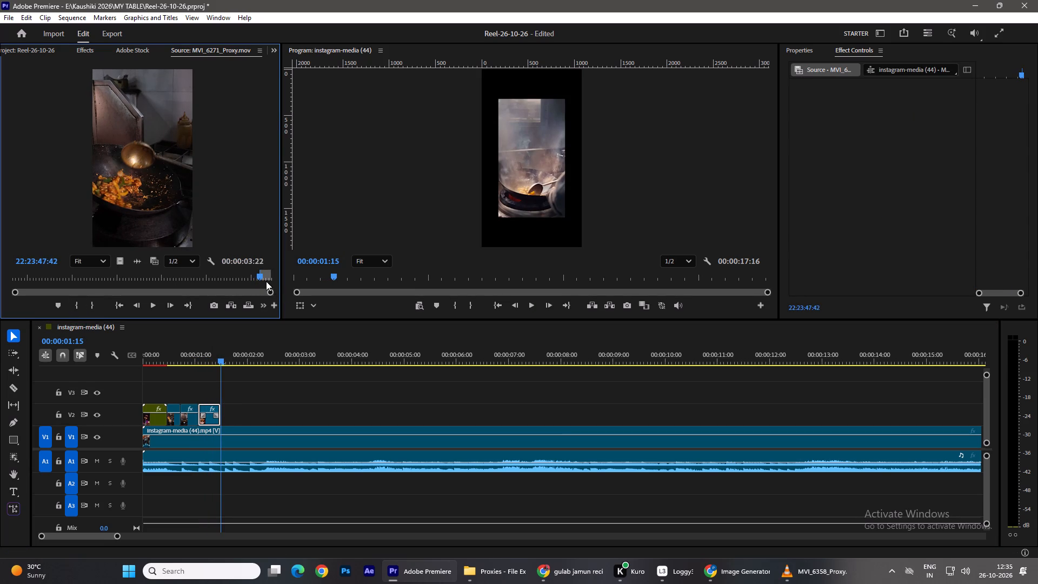
drag(260, 275, 265, 279)
click(95, 302)
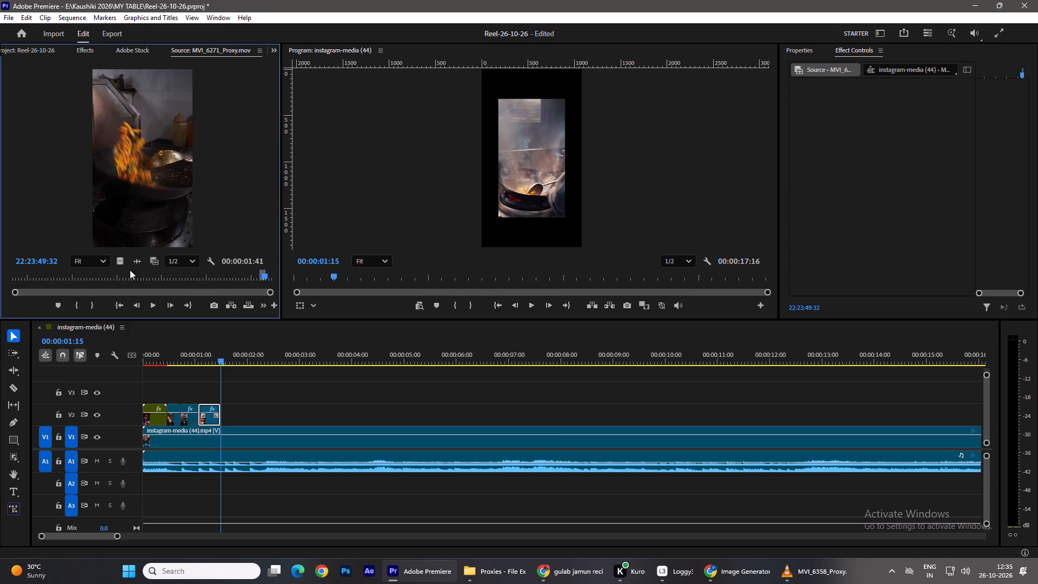
drag(123, 262, 220, 418)
Trim the new food-toss clip to about 10 frames, ending near 00:00:01:25, fit it to the frame, and play it back.
key(space)
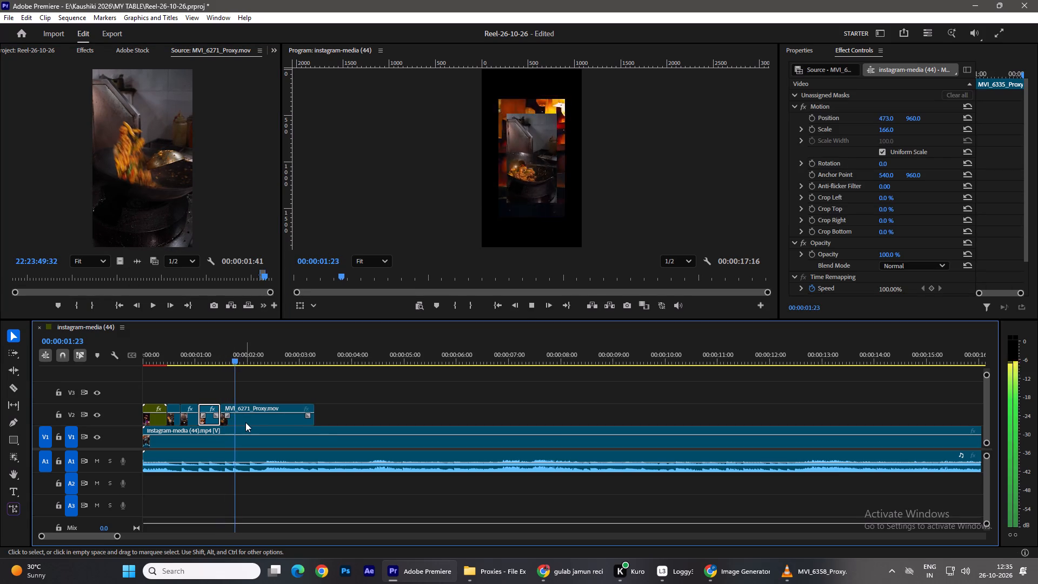
key(space)
drag(322, 407, 249, 417)
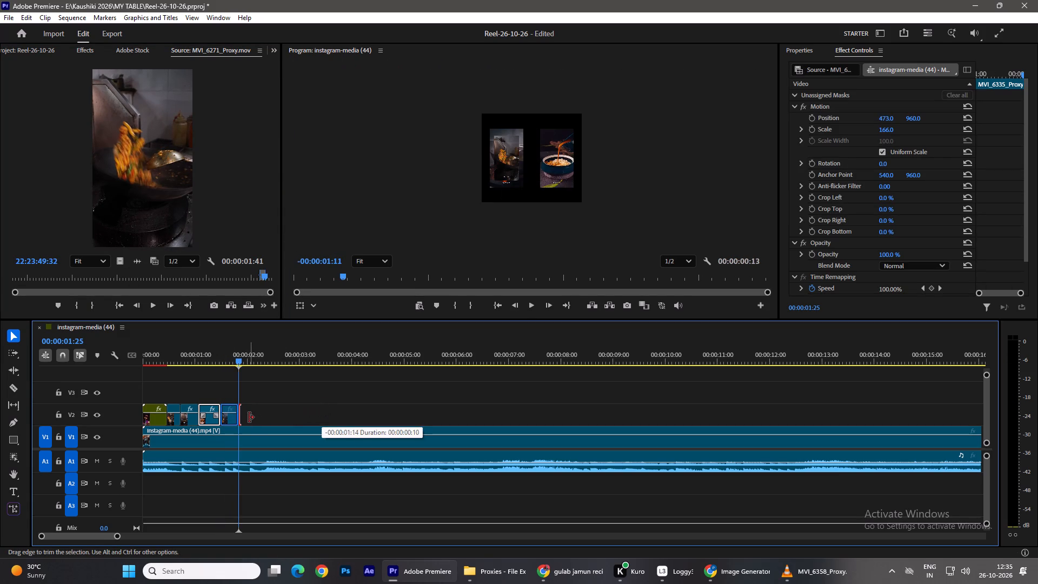
drag(249, 417, 248, 418)
drag(244, 350, 230, 352)
click(228, 417)
right_click(229, 417)
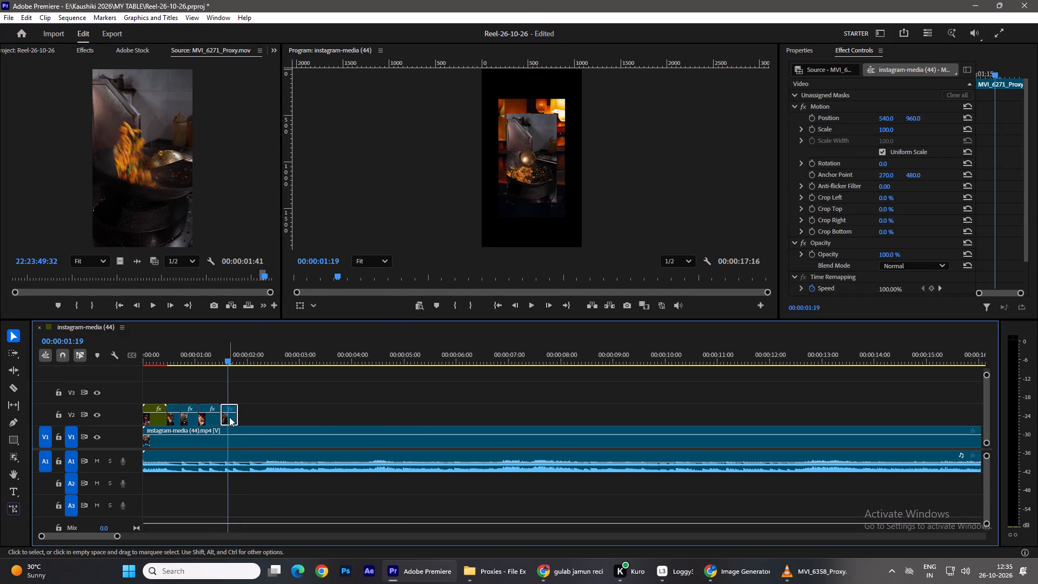
click(280, 442)
key(space)
key(space)
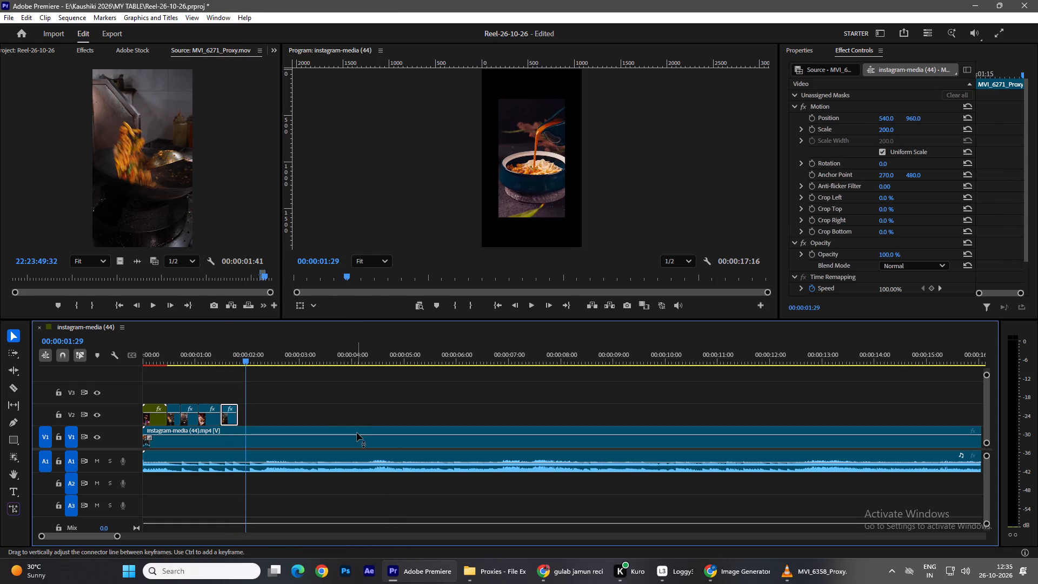
Mark a plated-dish range of MVI_6335_Proxy.mov ending at 22:29:18:27 and place its video only on V2 right after the second food-toss clip.
click(36, 50)
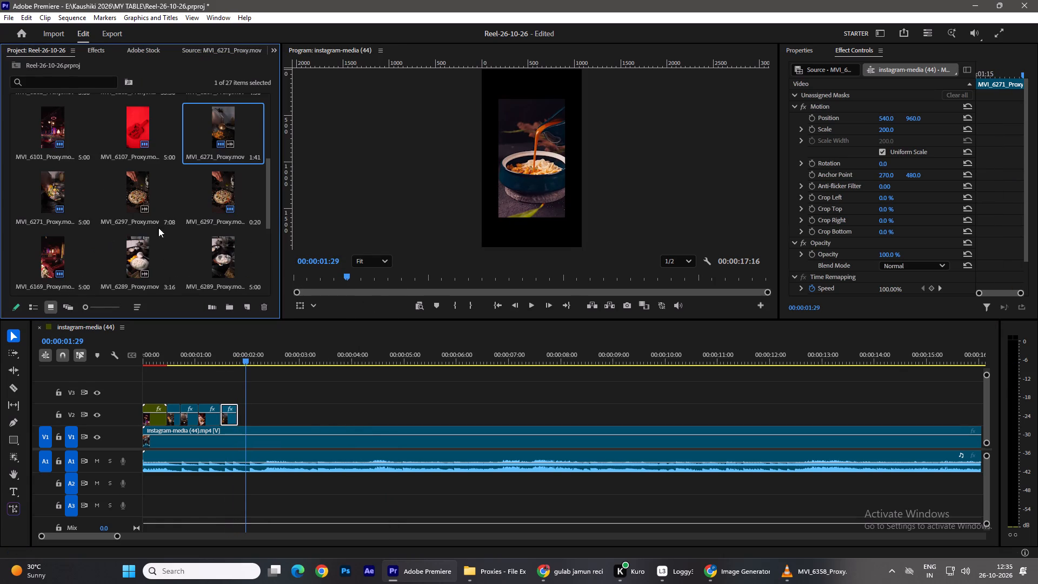
scroll(199, 225, down, 11)
double_click(220, 249)
drag(147, 280, 201, 278)
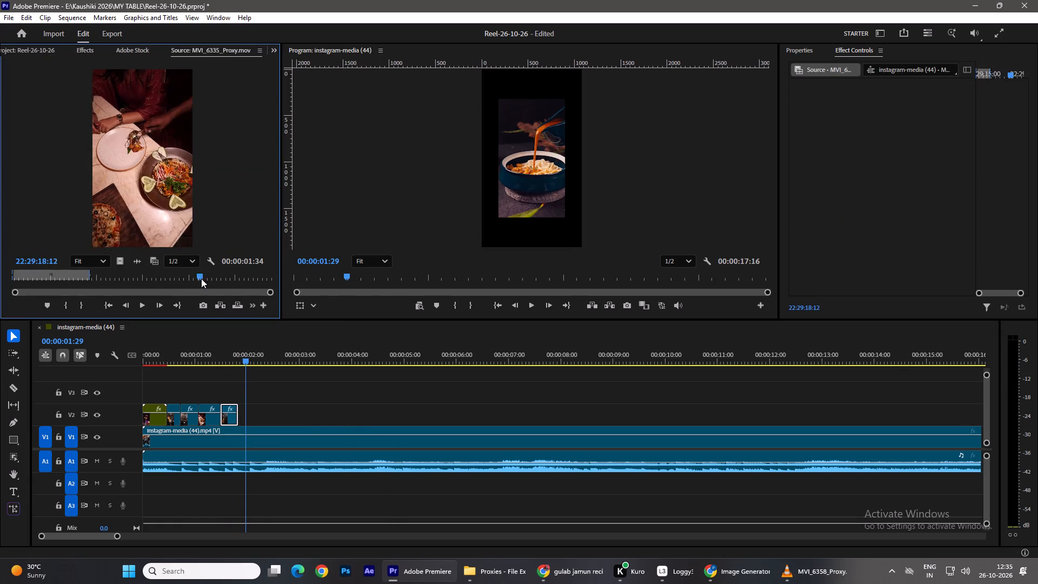
drag(201, 278, 193, 281)
click(69, 304)
drag(197, 276, 210, 277)
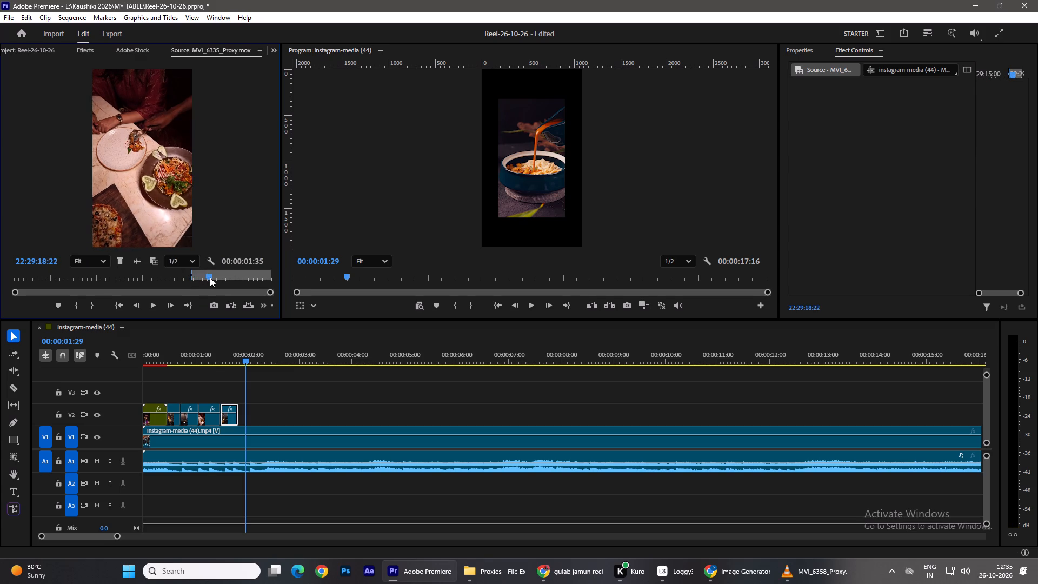
drag(210, 277, 215, 279)
click(91, 306)
drag(117, 263, 259, 415)
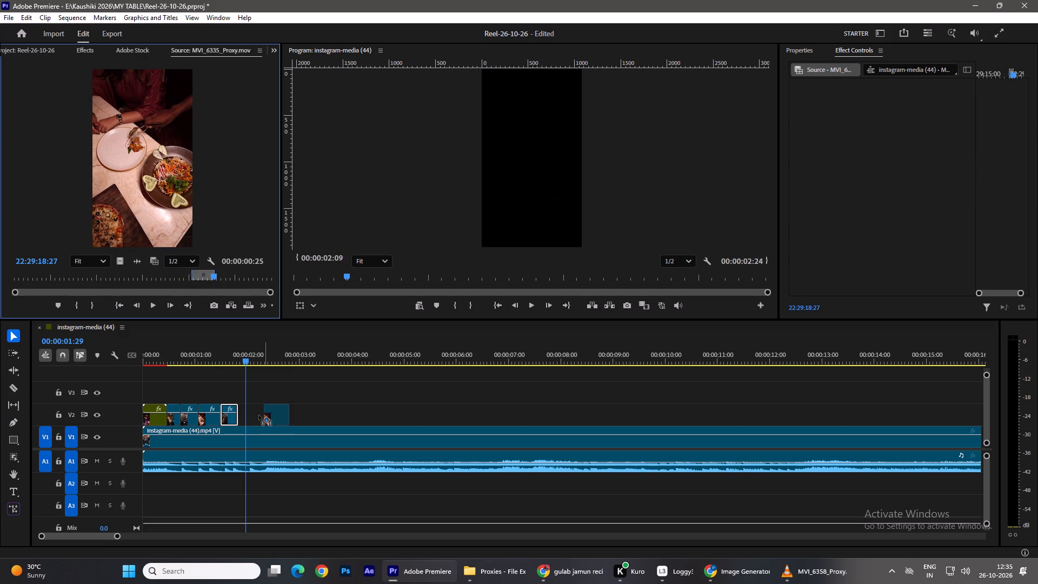
drag(259, 415, 238, 419)
Shorten the second plated-dish clip to about 10 frames, ending near 00:00:02:05, and play it back.
click(256, 417)
drag(270, 415, 262, 414)
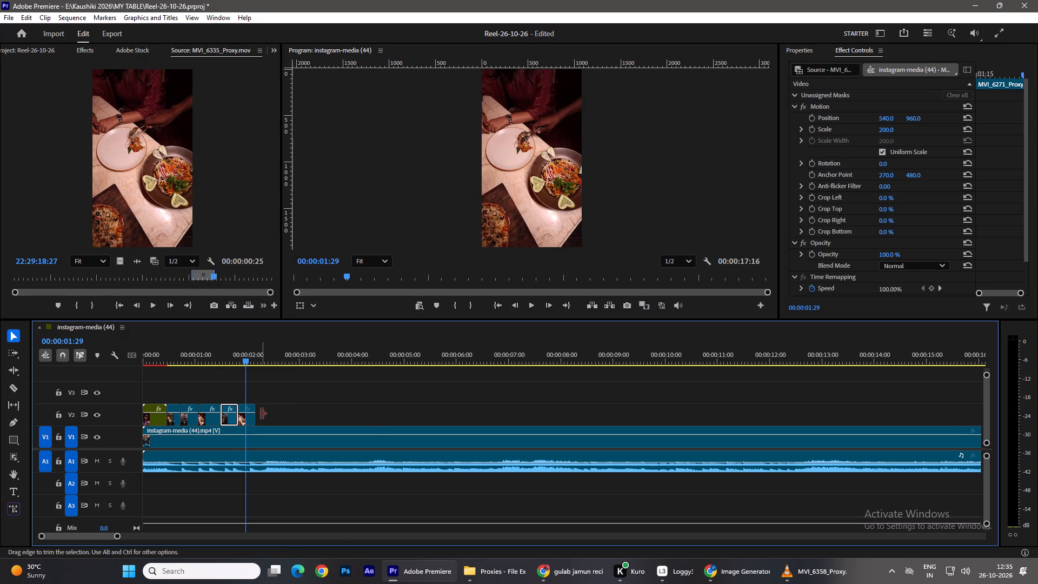
drag(246, 344, 234, 349)
key(space)
key(space)
Scale the second plated-dish clip to 135 and set its vertical position to 762.
click(248, 413)
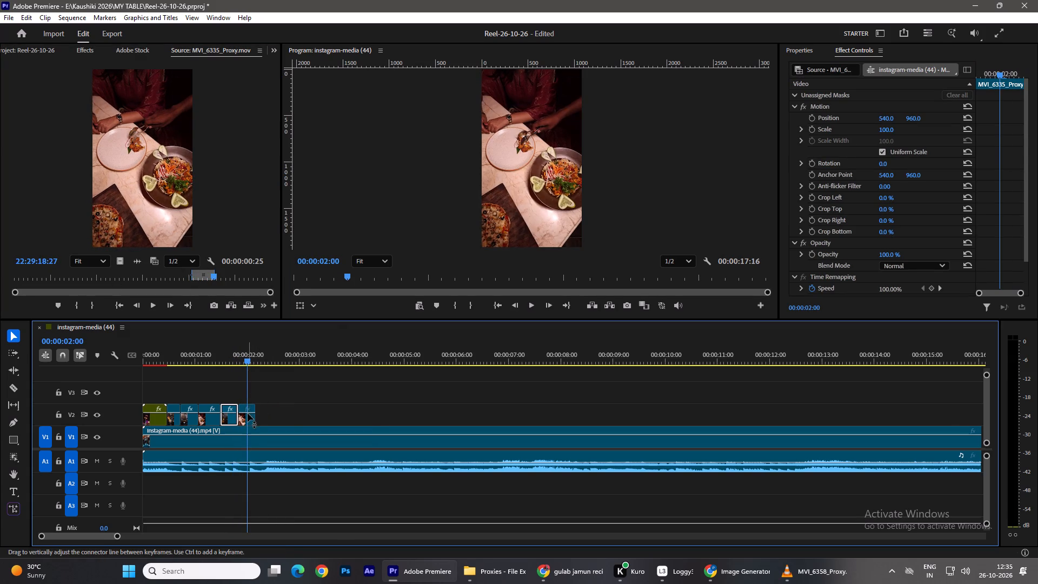
drag(883, 130, 906, 131)
drag(914, 117, 938, 225)
key(space)
key(space)
Review the edit from the beginning and the reference shots after the last V2 clip to decide which footage comes next.
drag(261, 355, 258, 357)
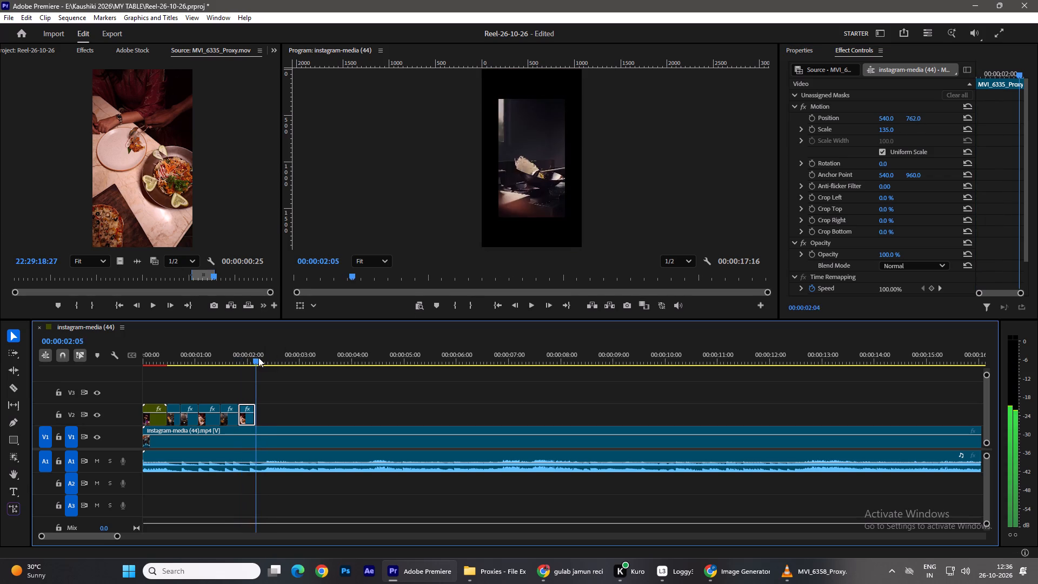
drag(258, 357, 271, 360)
click(34, 51)
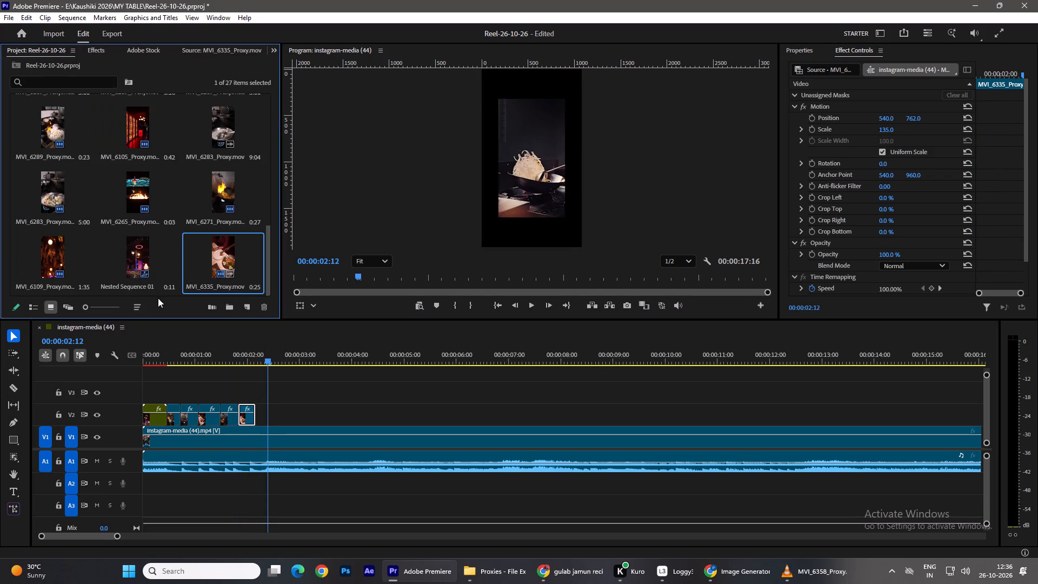
key(space)
key(space)
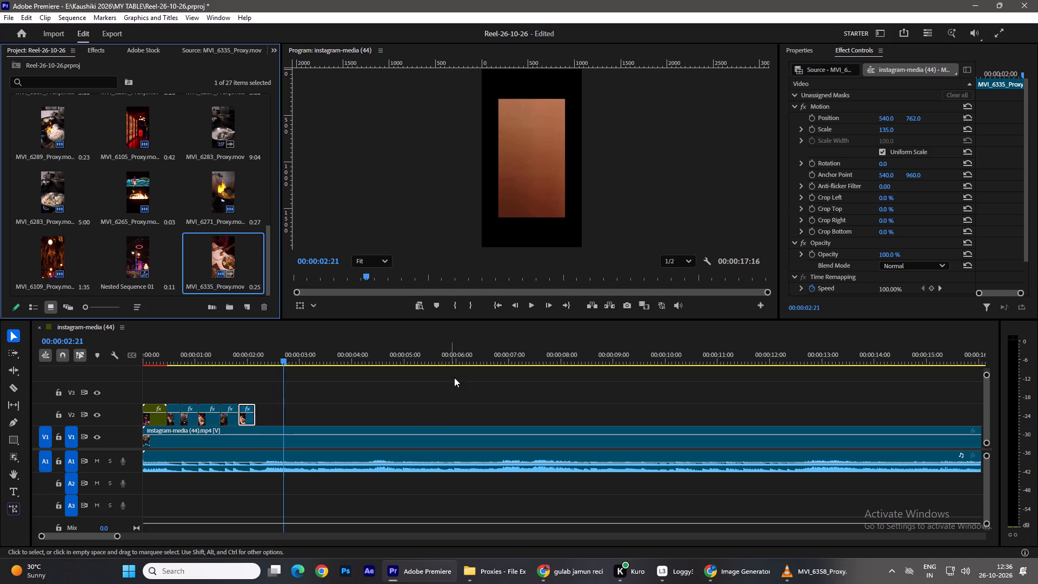
key(space)
key(space)
drag(301, 358, 115, 364)
key(space)
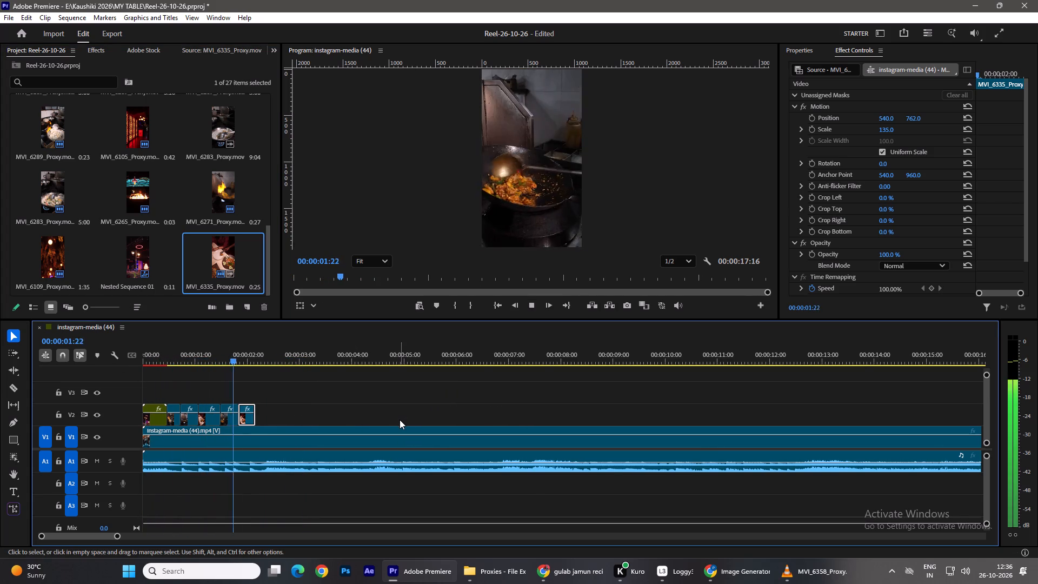
key(space)
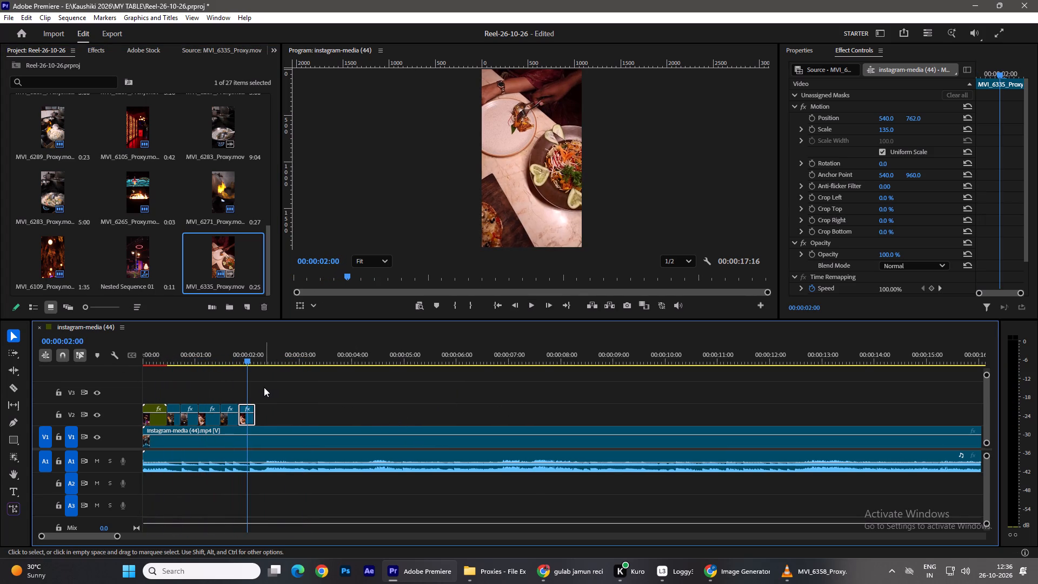
key(space)
key(space)
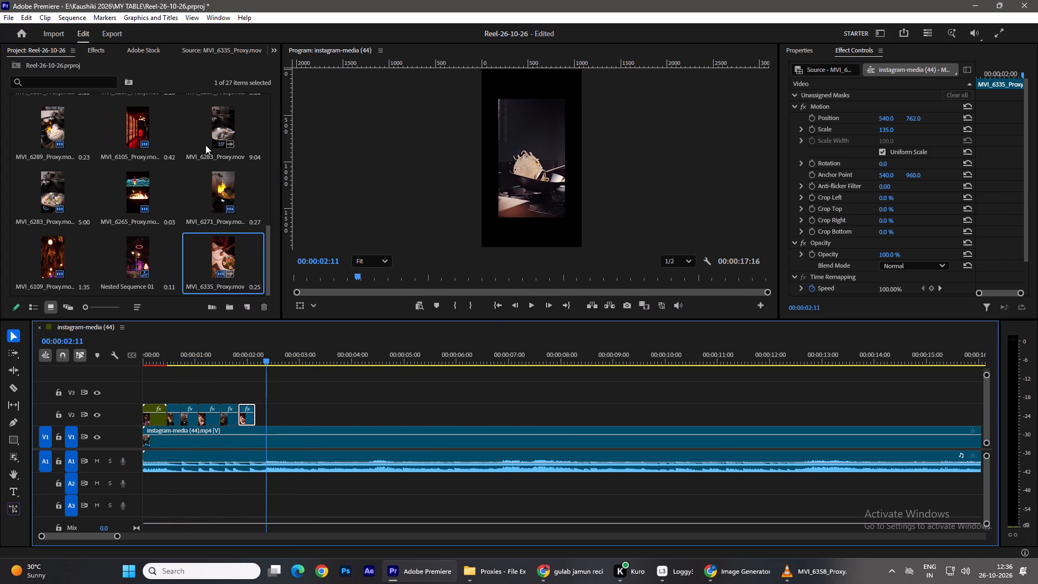
Mark the pan-stirring range of MVI_6283_Proxy.mov from 22:24:52:06 to 22:24:54:23 and place its video only on V2 after the last clip.
double_click(223, 127)
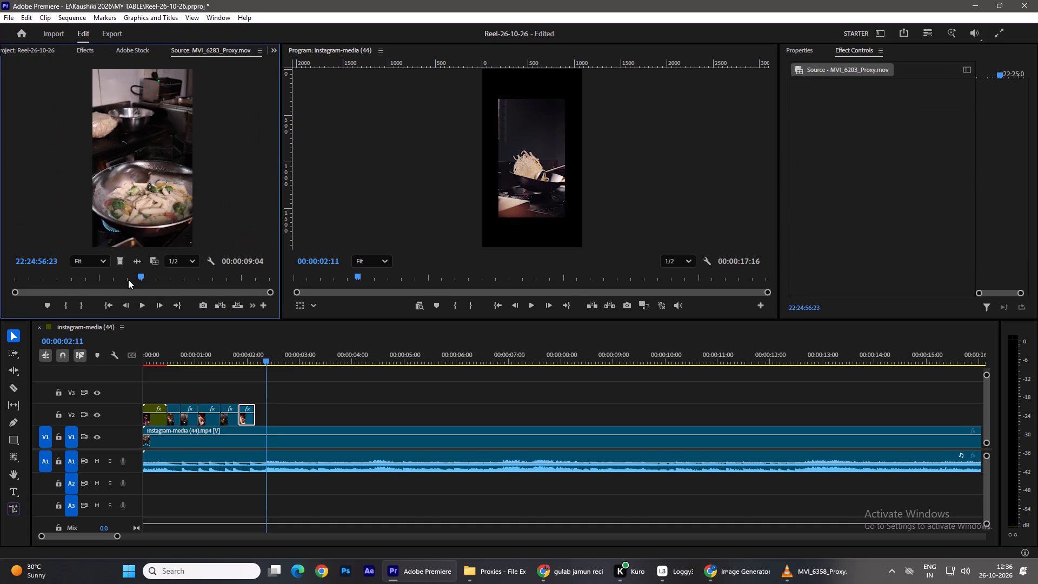
drag(128, 280, 7, 296)
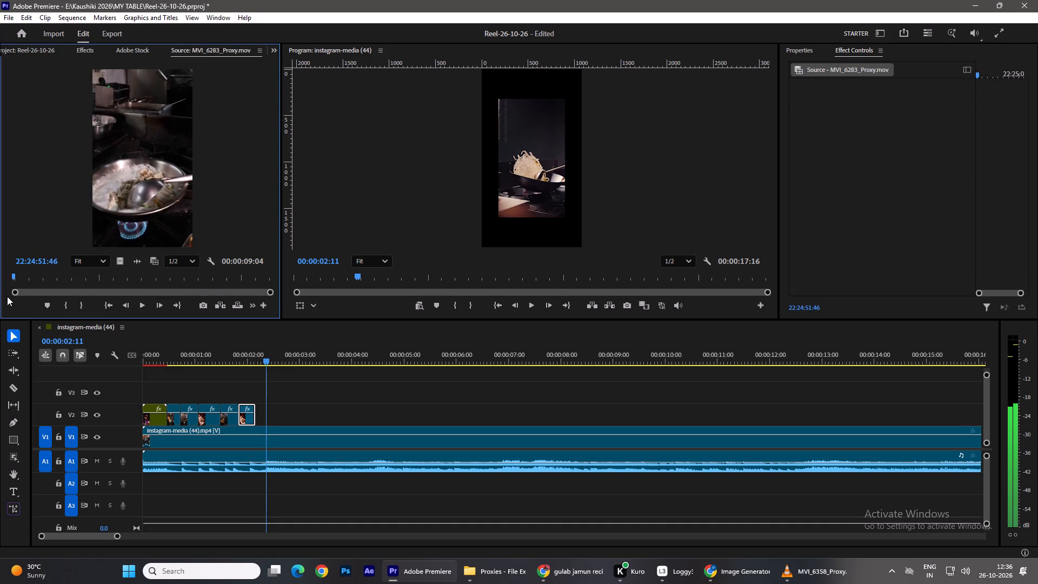
drag(7, 296, 18, 301)
click(67, 306)
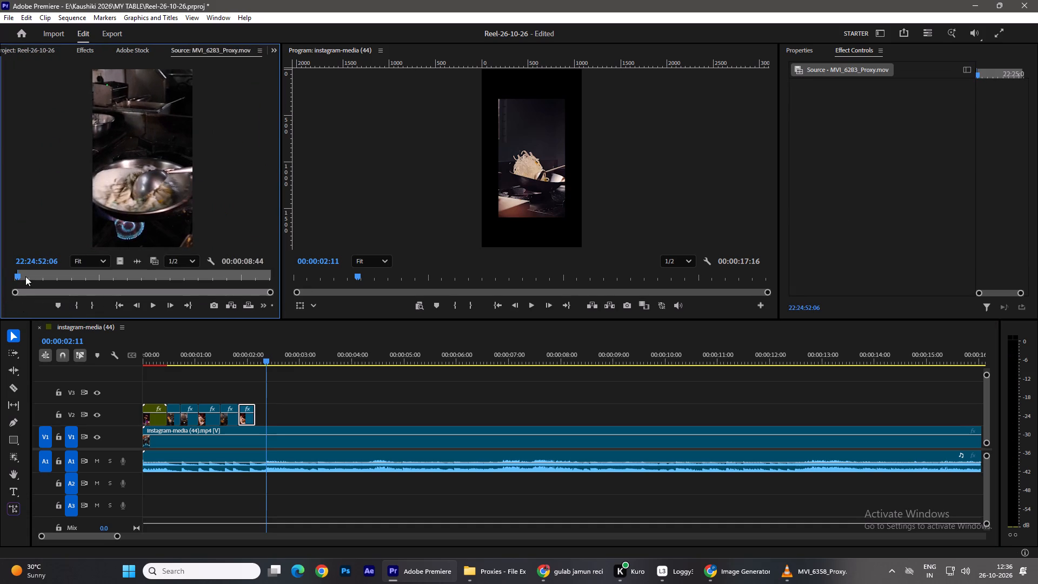
drag(26, 278, 85, 286)
click(95, 304)
drag(123, 260, 257, 411)
click(285, 407)
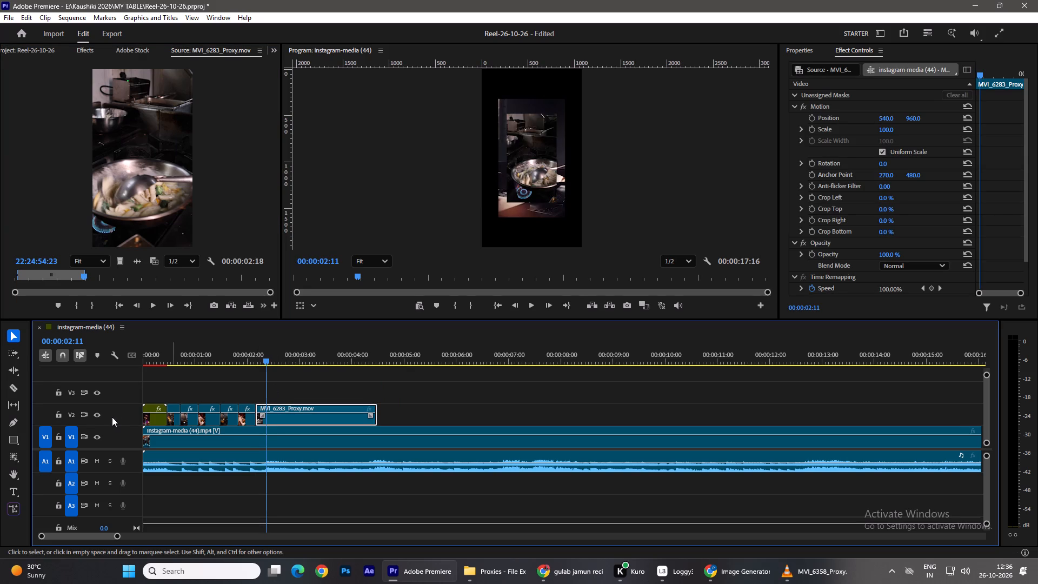
Hide V2 to check the reference shot beneath the pan-stirring clip, and show the track again.
click(92, 414)
key(space)
key(space)
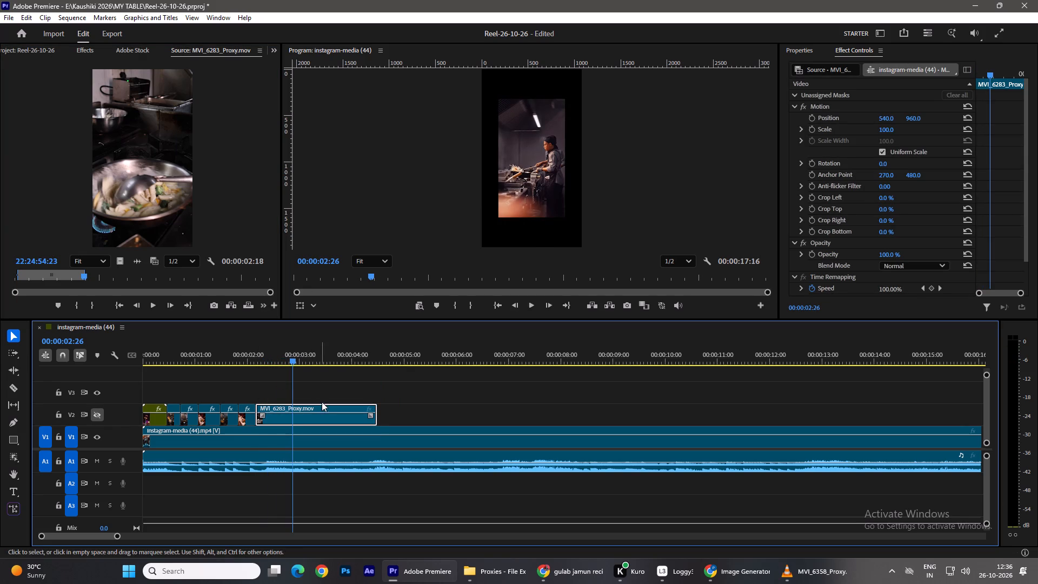
drag(292, 355, 278, 370)
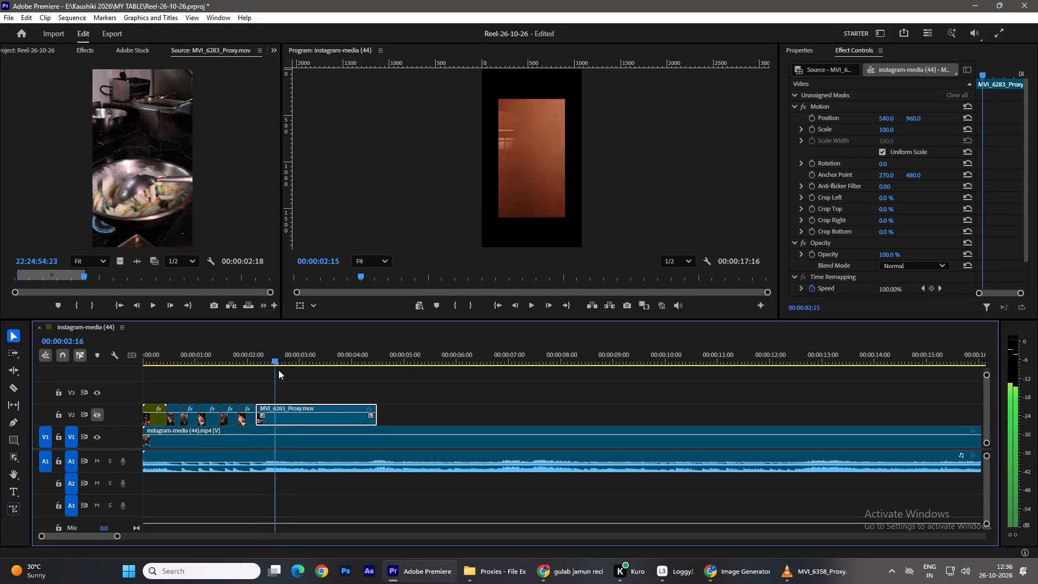
drag(278, 370, 256, 387)
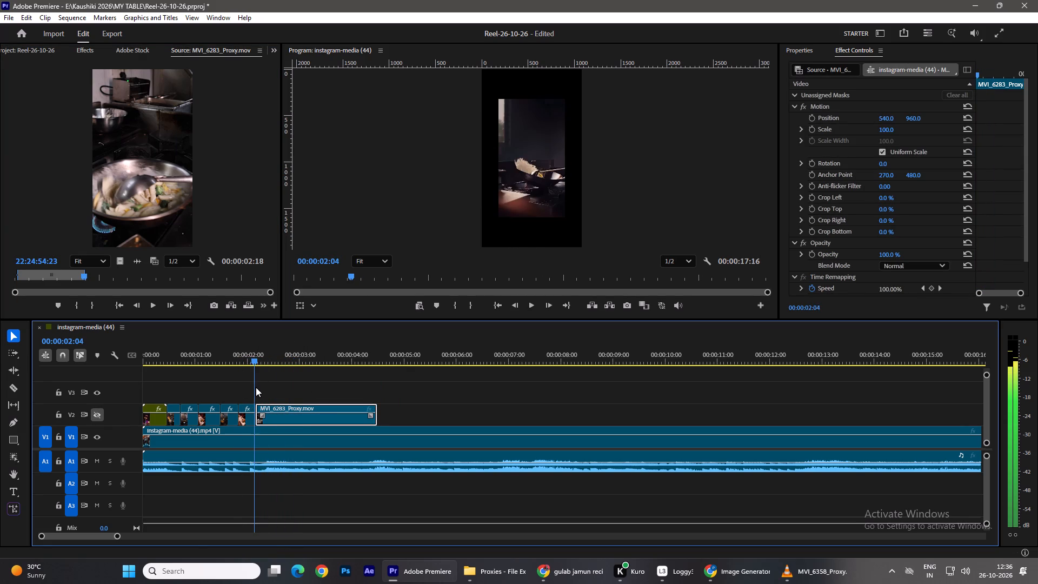
drag(256, 387, 259, 388)
click(100, 410)
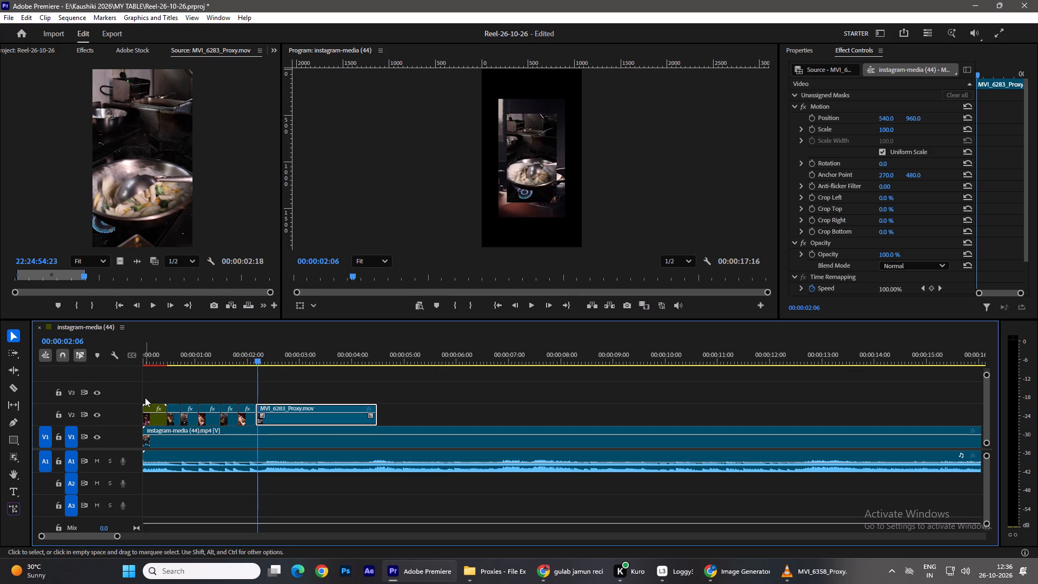
Save the project and fit the pan-stirring clip on V2 to the sequence frame.
key(ctrl+s)
key(space)
key(space)
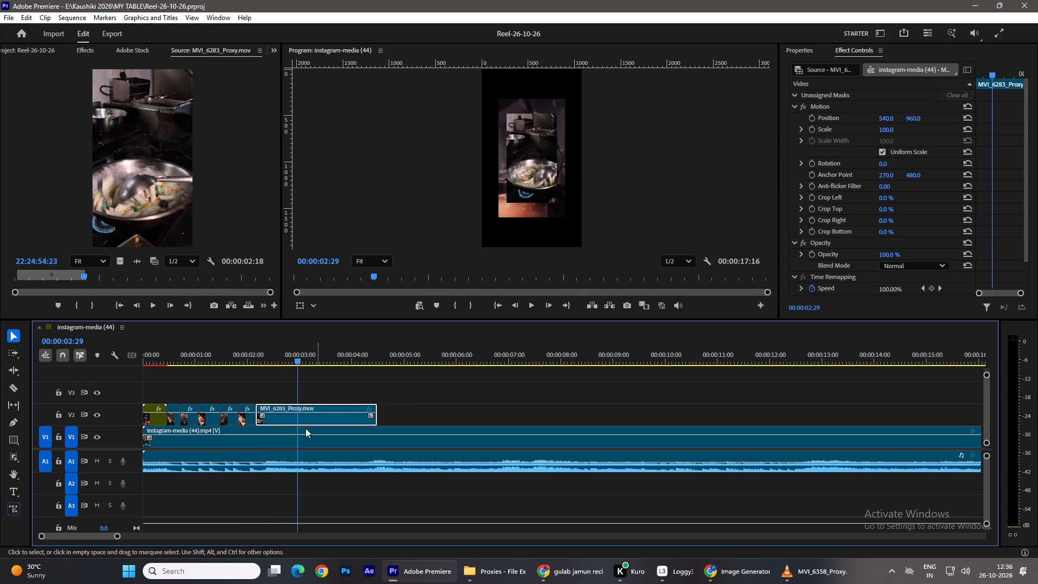
click(326, 414)
right_click(326, 414)
click(364, 435)
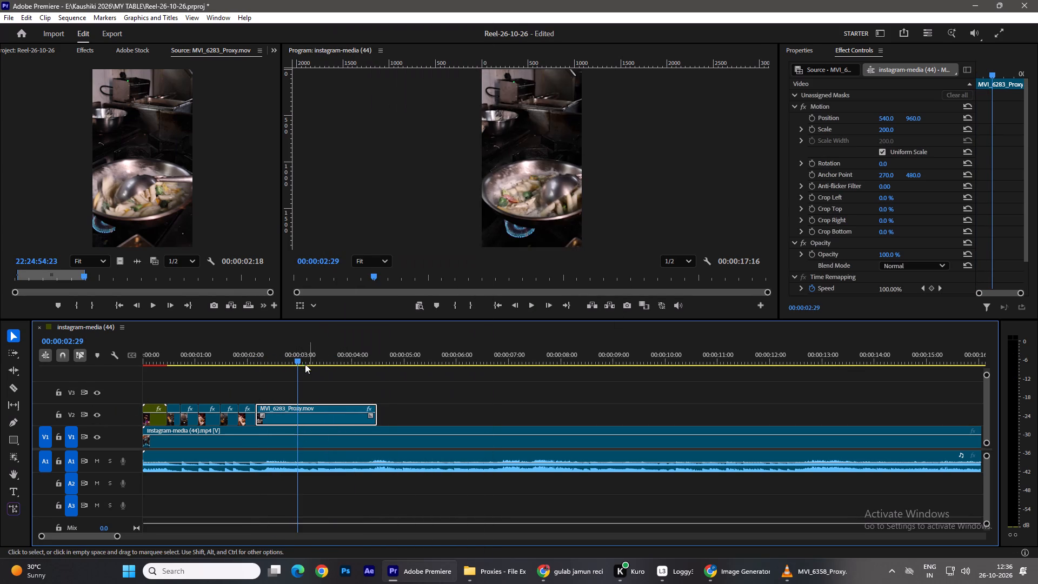
Play back the pan-stirring clip and shorten its end to just before 00:00:04:00.
drag(301, 362, 244, 362)
key(space)
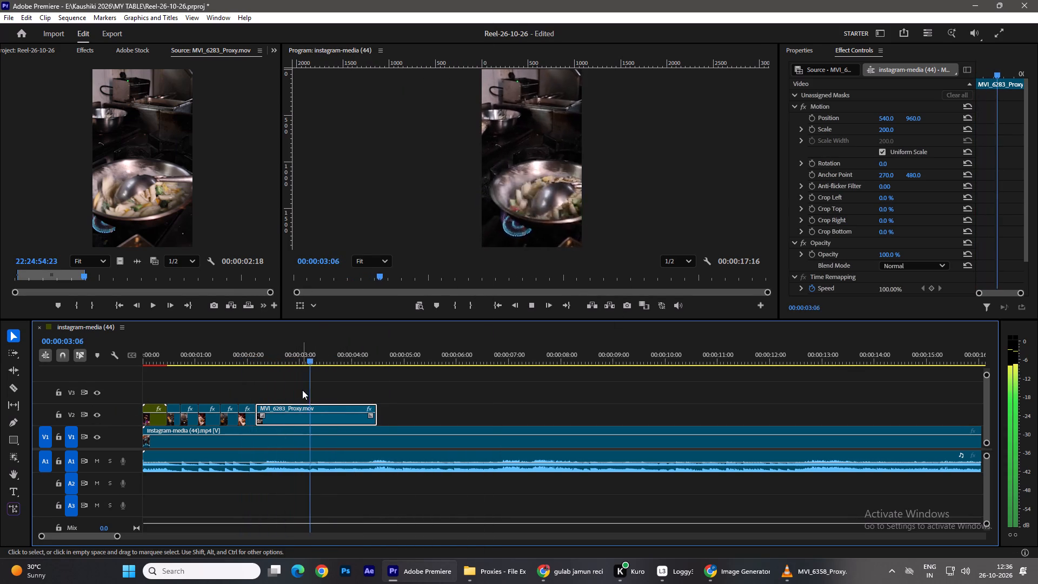
key(space)
drag(383, 411, 356, 414)
Scale the pan-stirring clip to 273, set its vertical position to 591, and play it back.
drag(346, 361, 303, 369)
drag(882, 129, 896, 127)
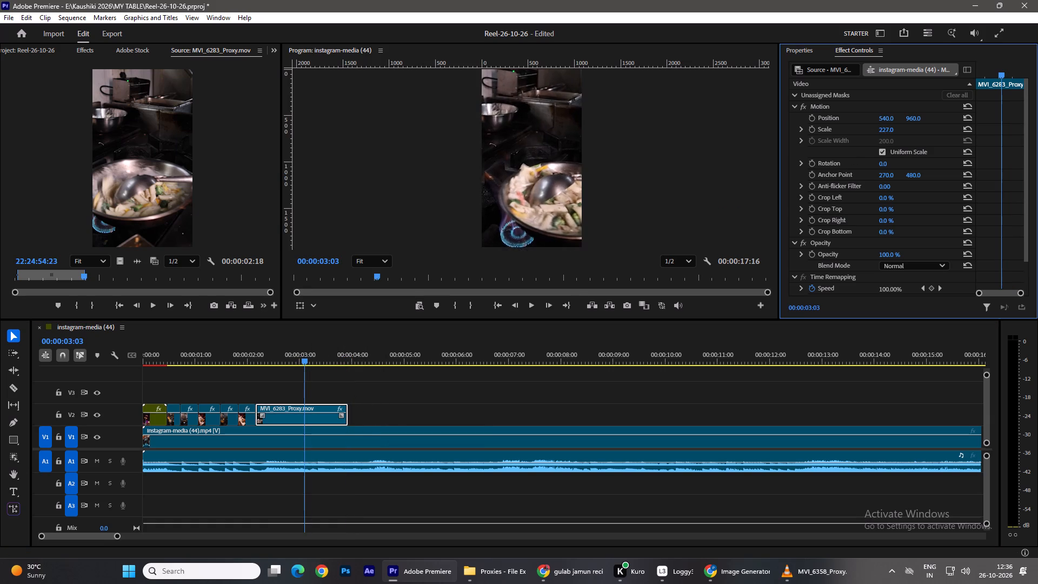
drag(896, 127, 899, 126)
drag(913, 118, 907, 315)
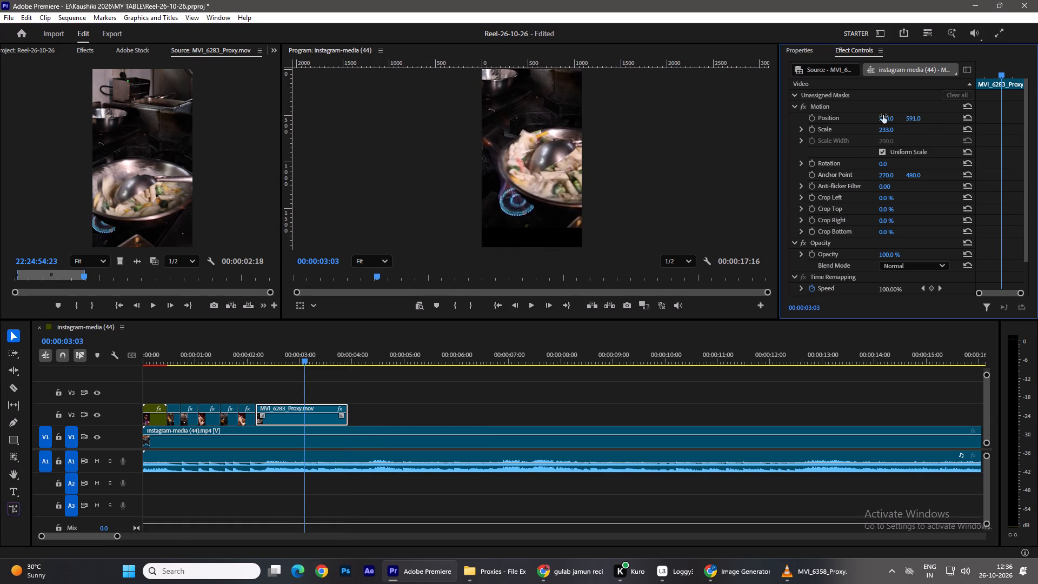
drag(887, 132, 909, 127)
key(space)
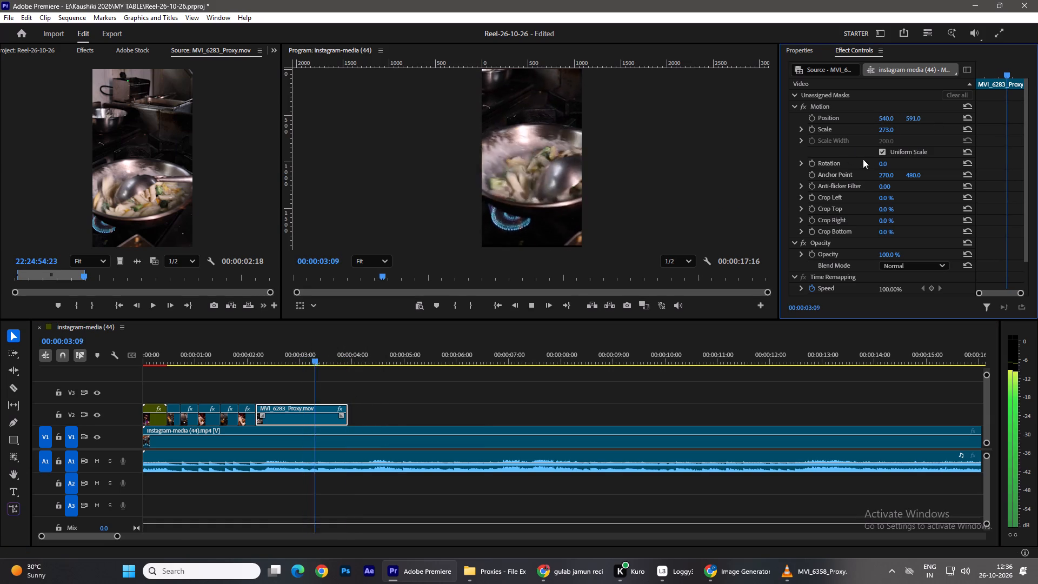
key(space)
key(space)
key(space)
drag(344, 356, 259, 362)
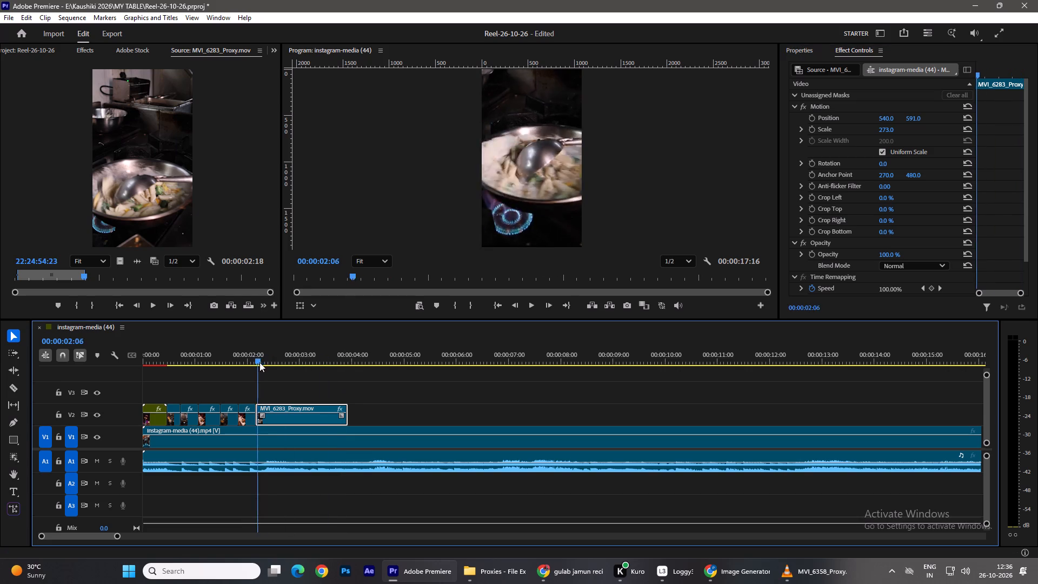
drag(259, 362, 251, 360)
key(space)
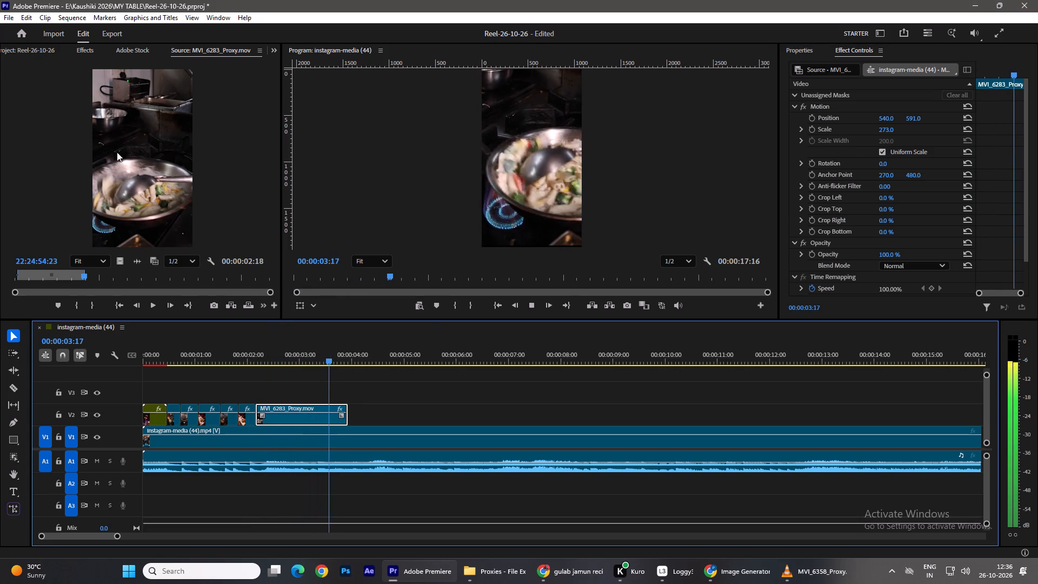
key(space)
Import MVI_6274_Proxy.mov from the Proxies folder and open it in the source monitor.
click(51, 50)
key(ctrl+i)
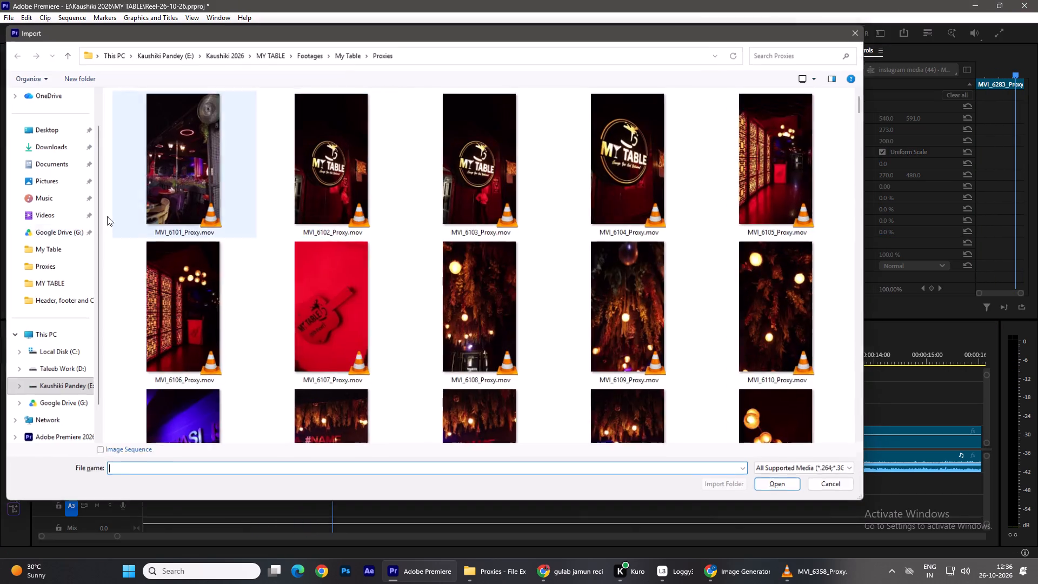
scroll(554, 363, down, 20)
scroll(554, 363, down, 20)
scroll(554, 363, down, 2)
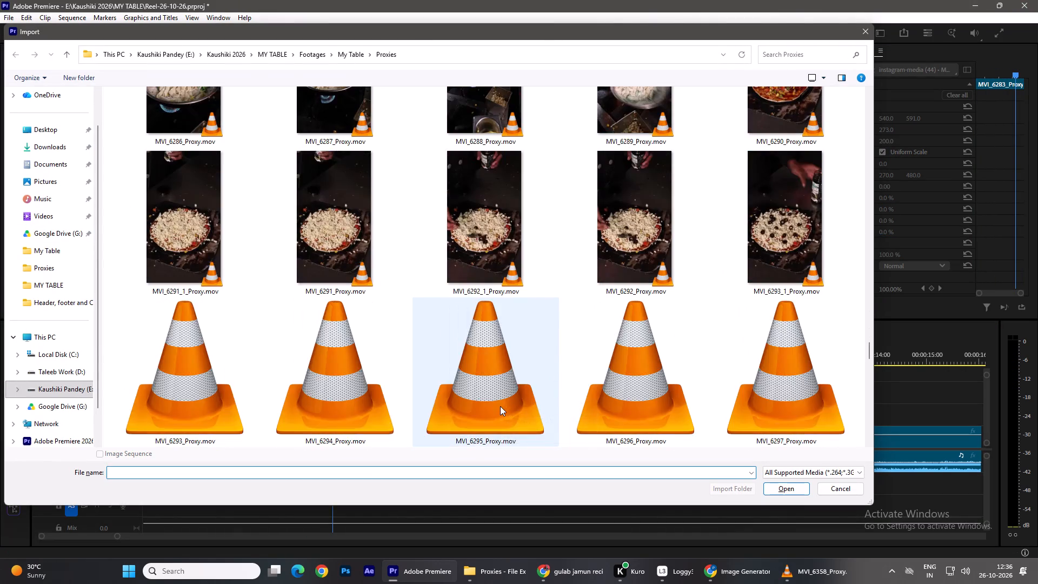
scroll(515, 390, up, 3)
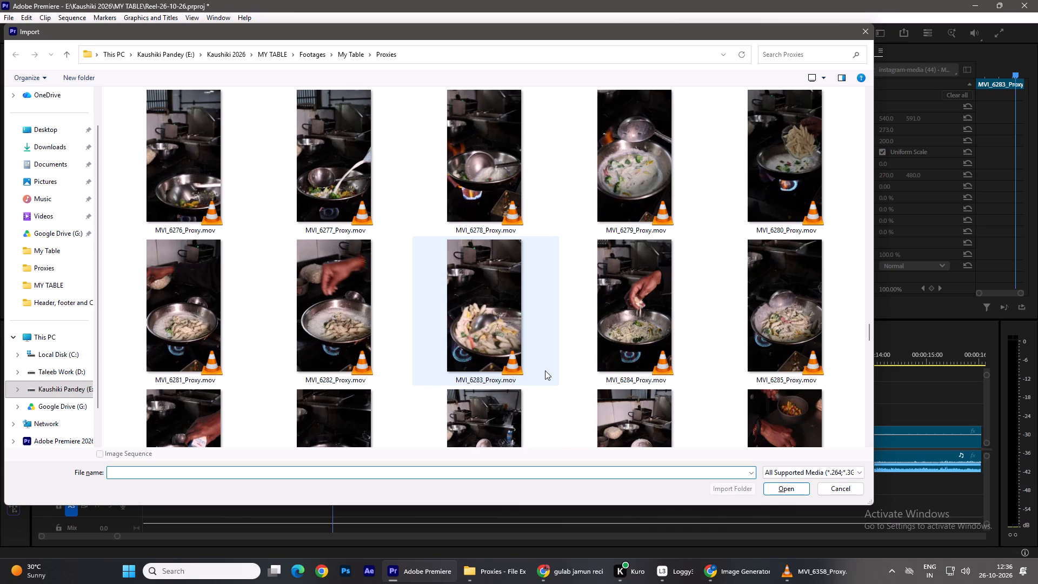
scroll(545, 370, up, 1)
double_click(622, 178)
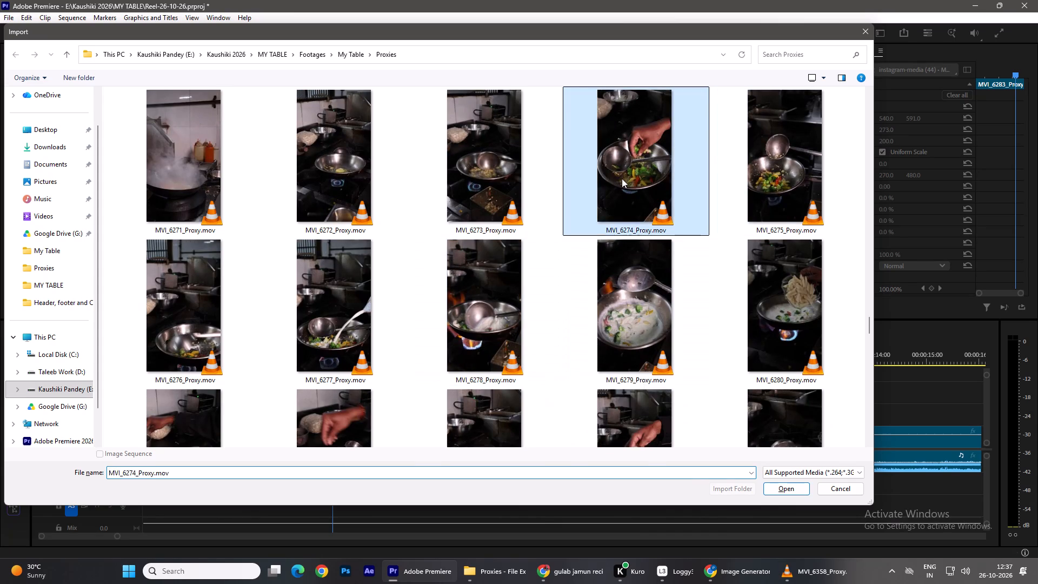
double_click(41, 248)
Mark the vegetable-adding range of MVI_6274_Proxy.mov from 22:24:10:49 to 22:24:11:31 and place its video only on V2 after the pan-stirring clip.
drag(64, 278, 70, 278)
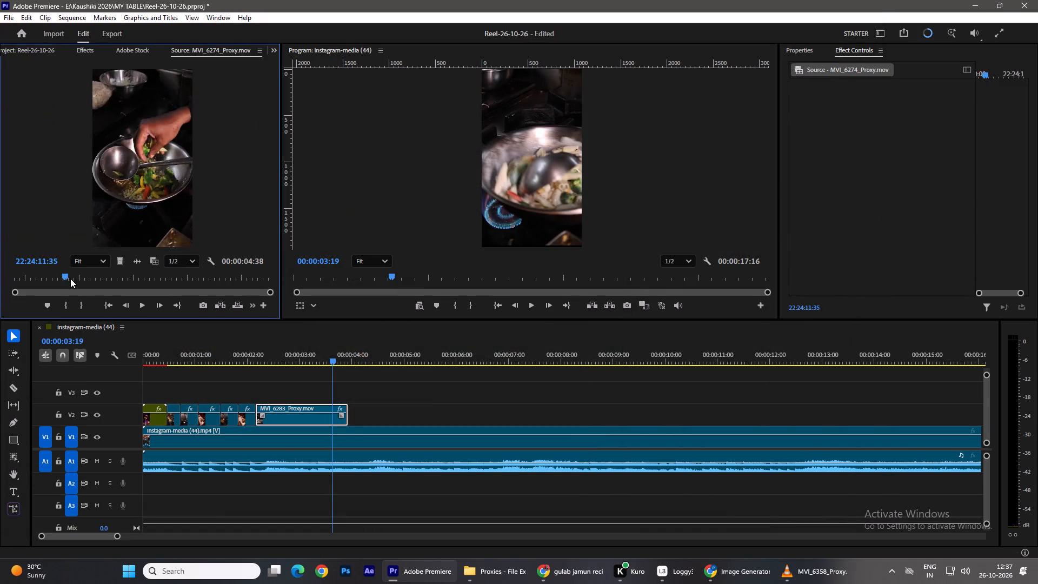
drag(70, 278, 110, 283)
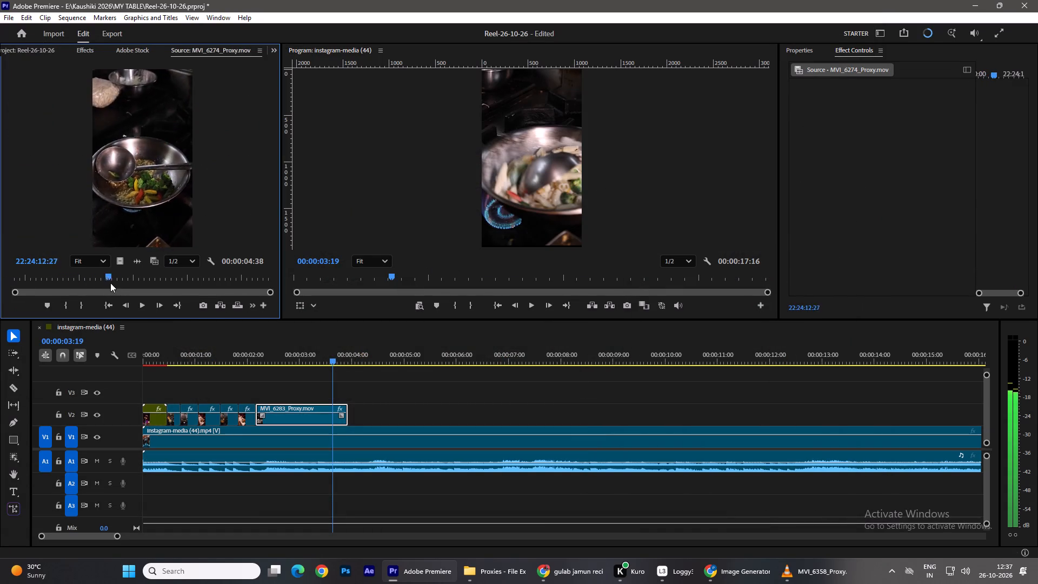
drag(110, 283, 1, 287)
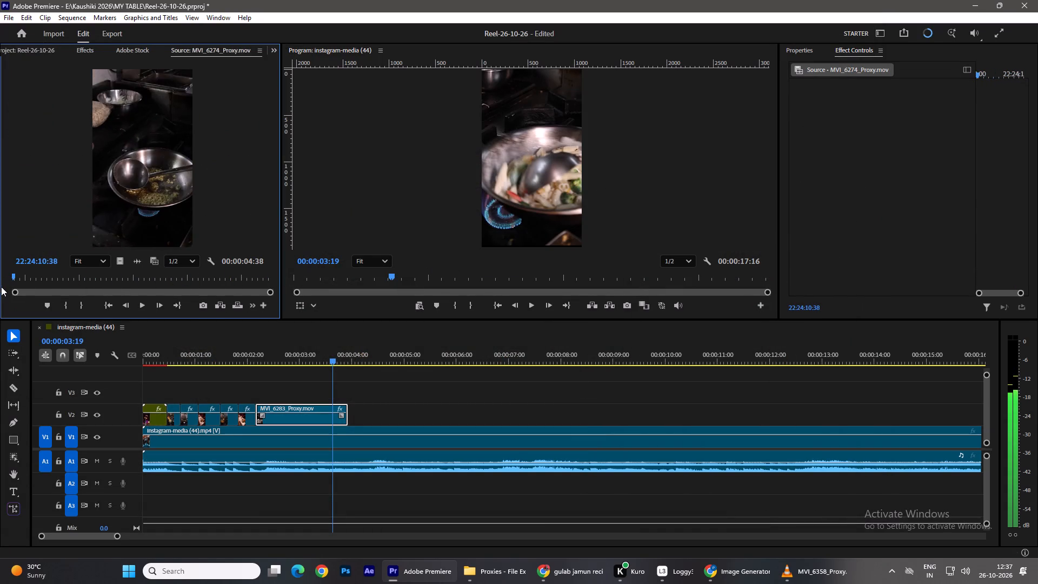
drag(1, 287, 45, 291)
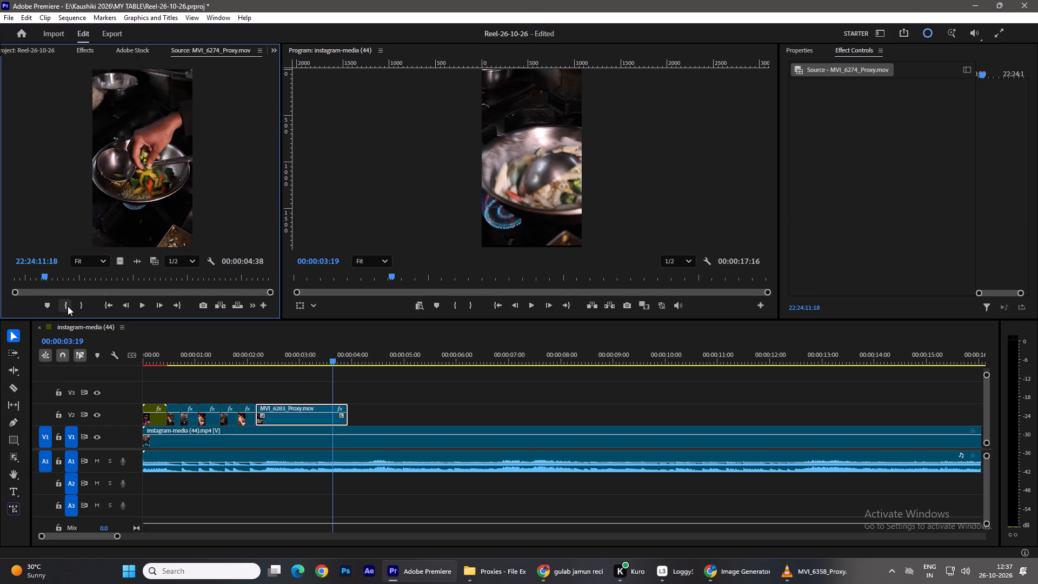
click(65, 301)
drag(44, 282, 90, 283)
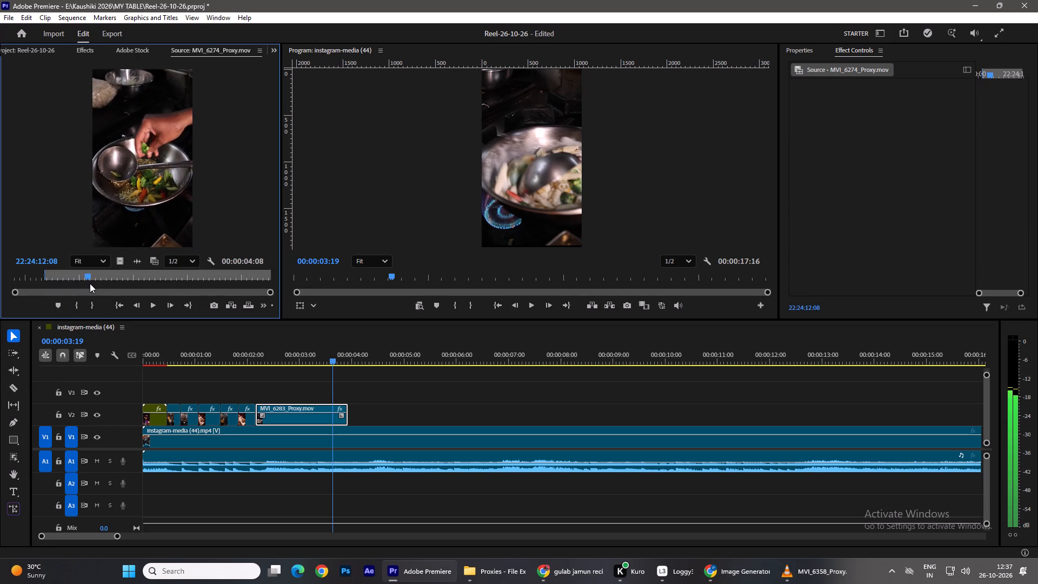
drag(90, 283, 2, 286)
click(77, 306)
drag(25, 275, 39, 278)
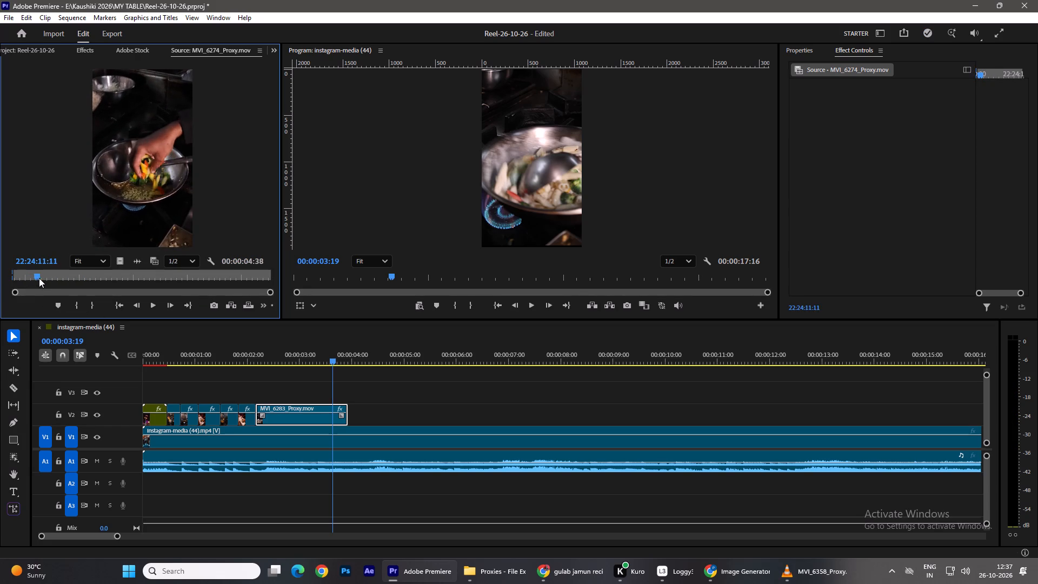
drag(39, 278, 60, 280)
click(95, 300)
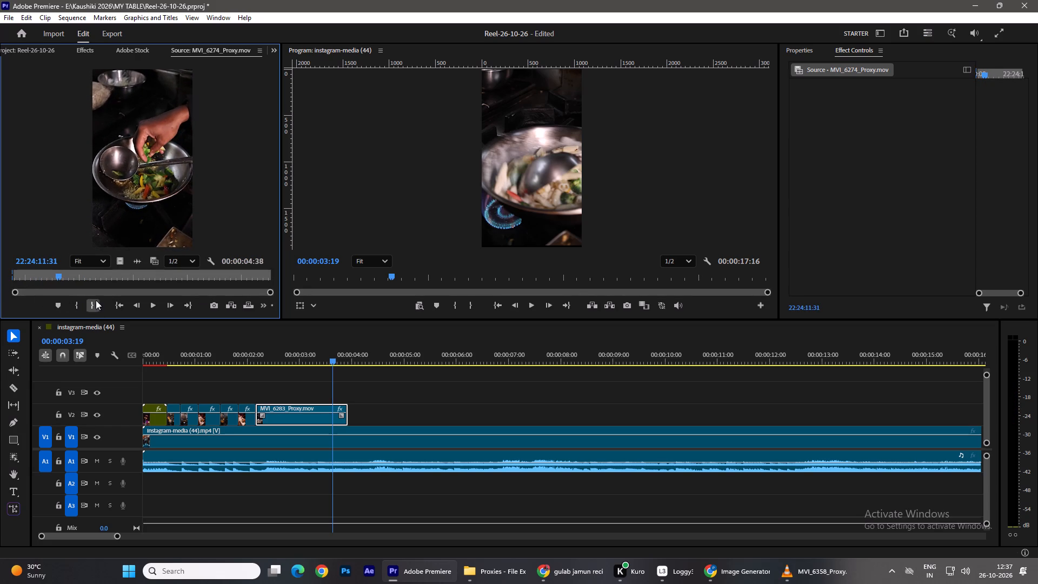
drag(59, 274, 25, 278)
click(72, 306)
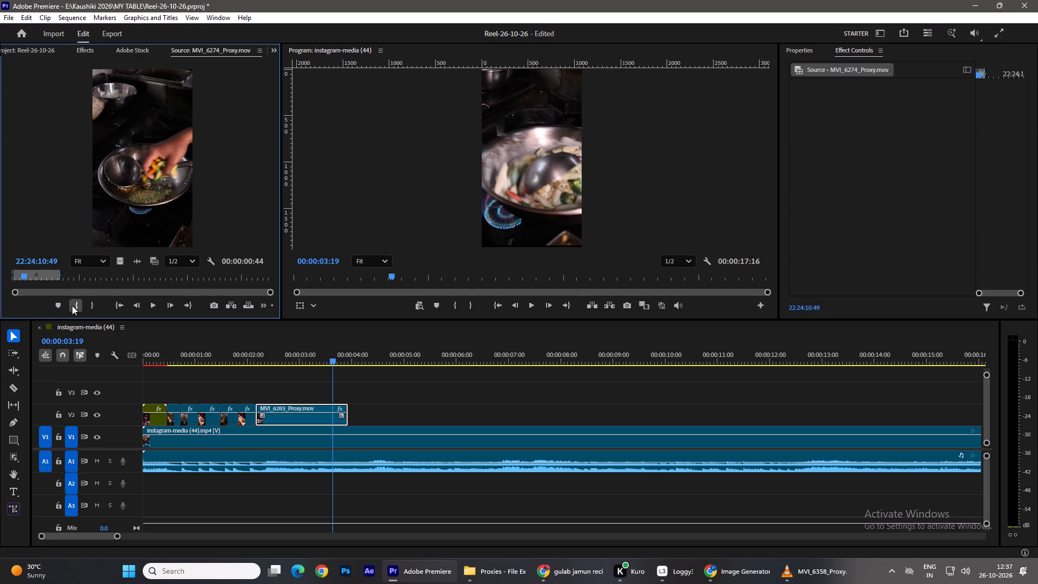
drag(124, 262, 349, 415)
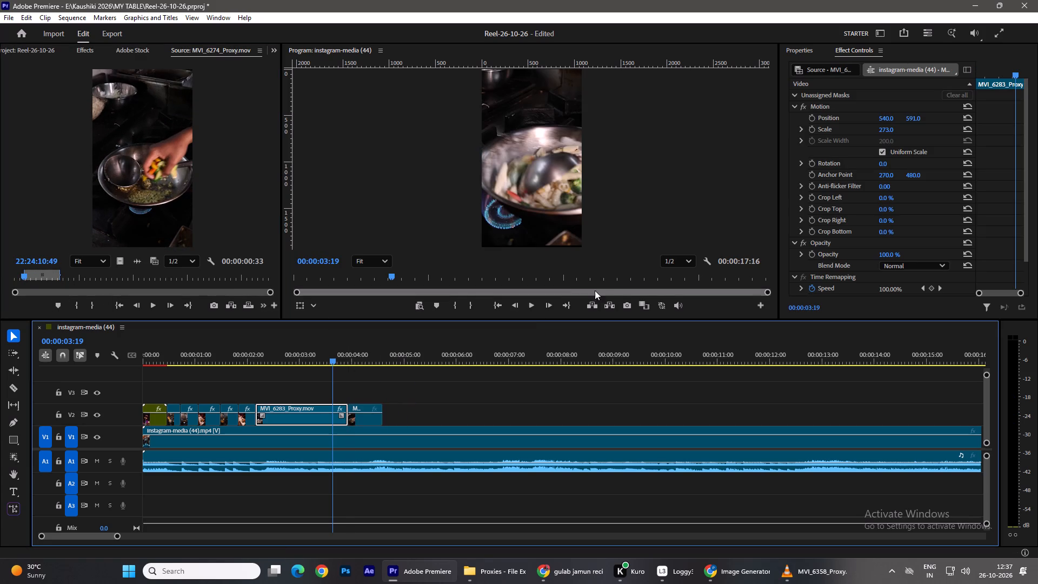
Fit the vegetable-adding clip to the frame at scale 215 and vertical position 908, and play it back.
click(528, 306)
click(528, 306)
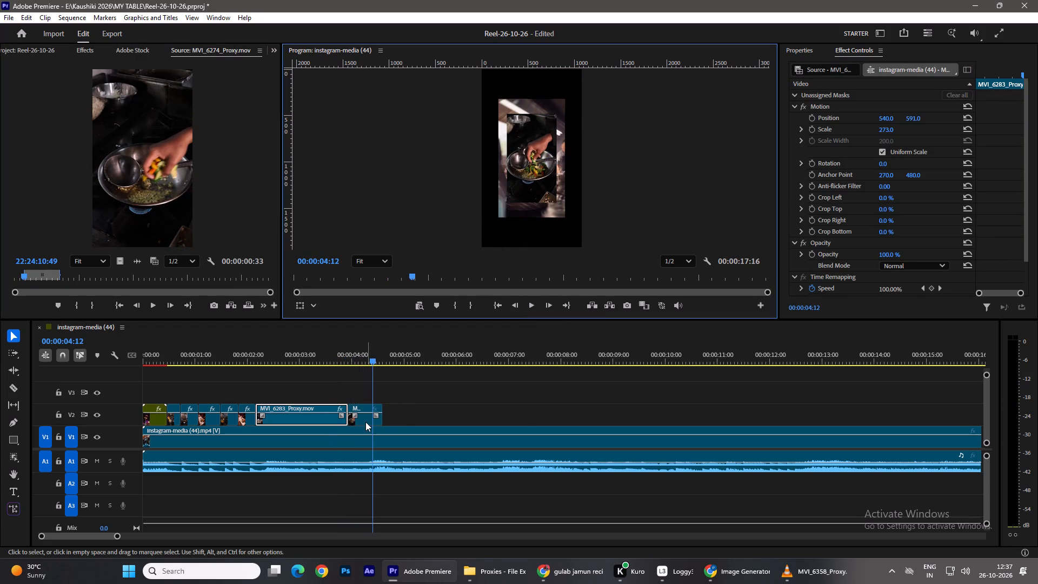
click(362, 421)
right_click(362, 421)
click(396, 442)
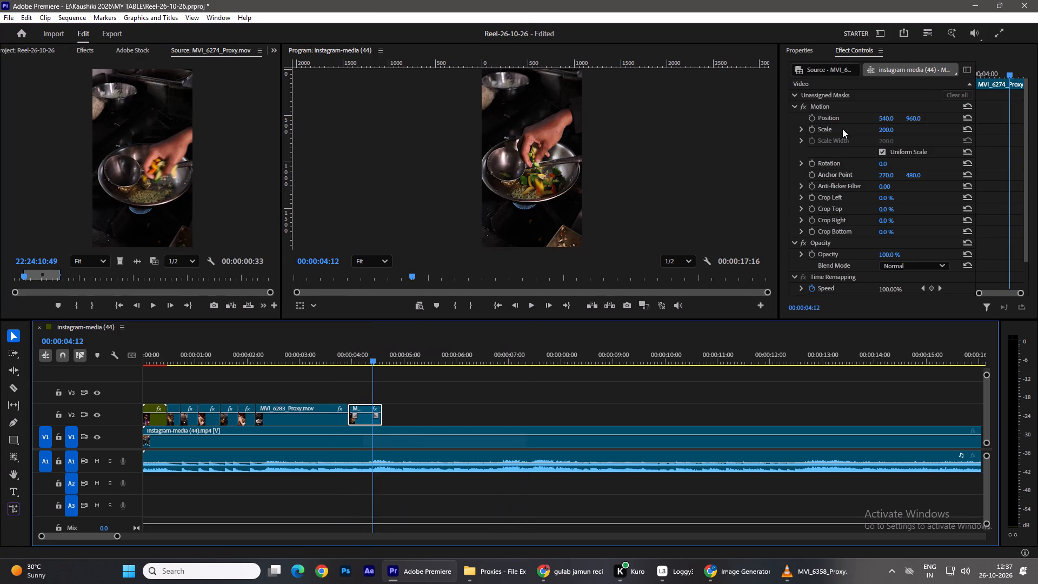
drag(881, 127, 889, 127)
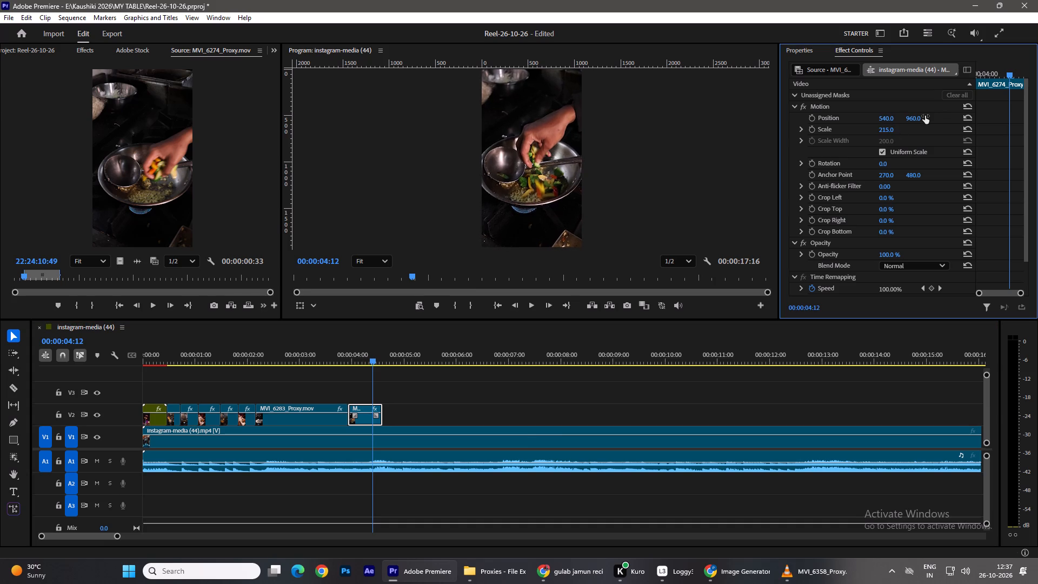
drag(917, 117, 917, 145)
drag(371, 359, 293, 359)
key(space)
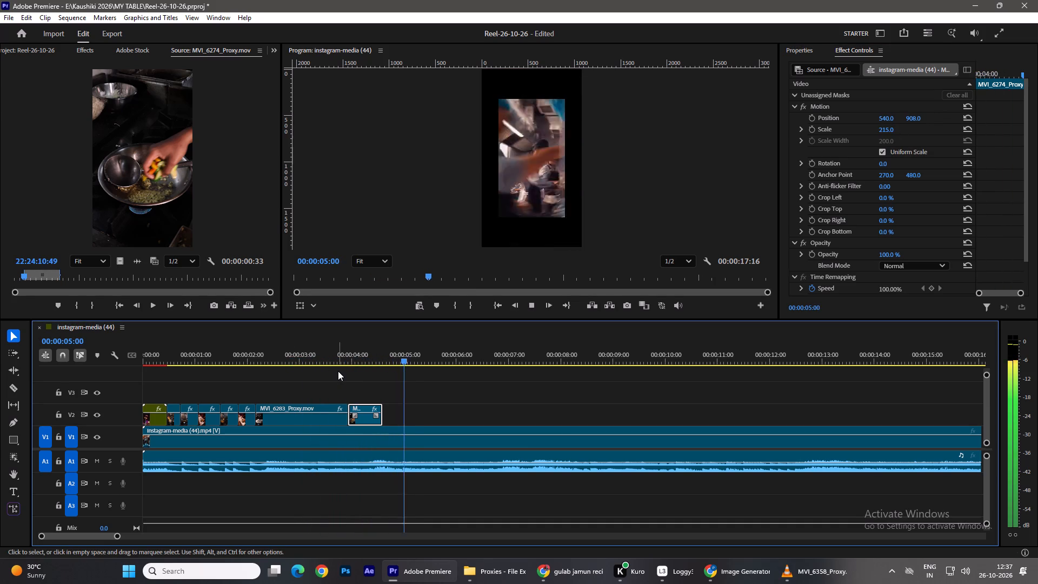
key(space)
Check the reference's next shot, import MVI_6297_Proxy.mov from the Proxies folder, and open it in the source monitor.
drag(411, 361, 432, 365)
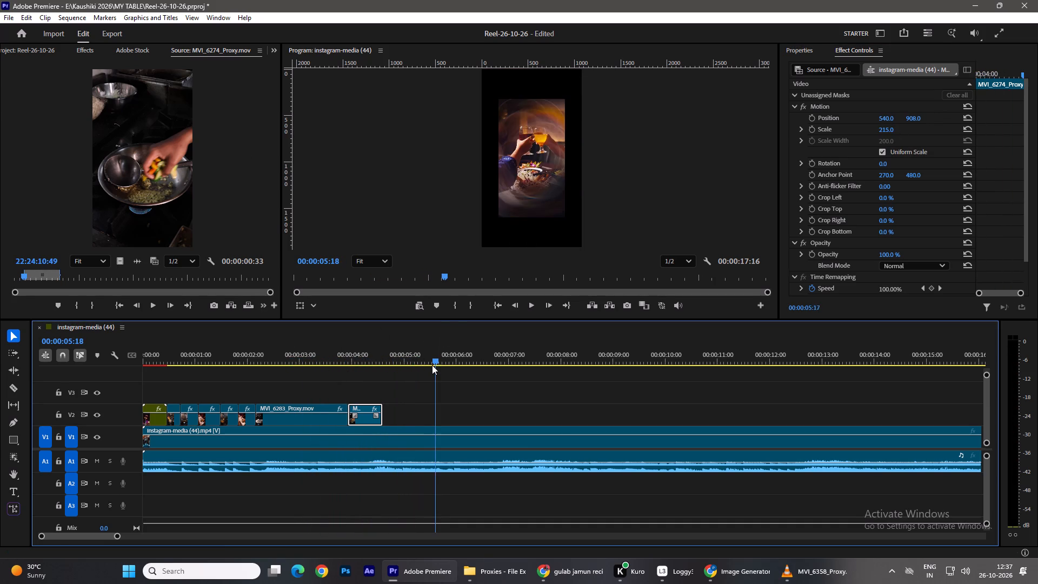
drag(432, 365, 383, 389)
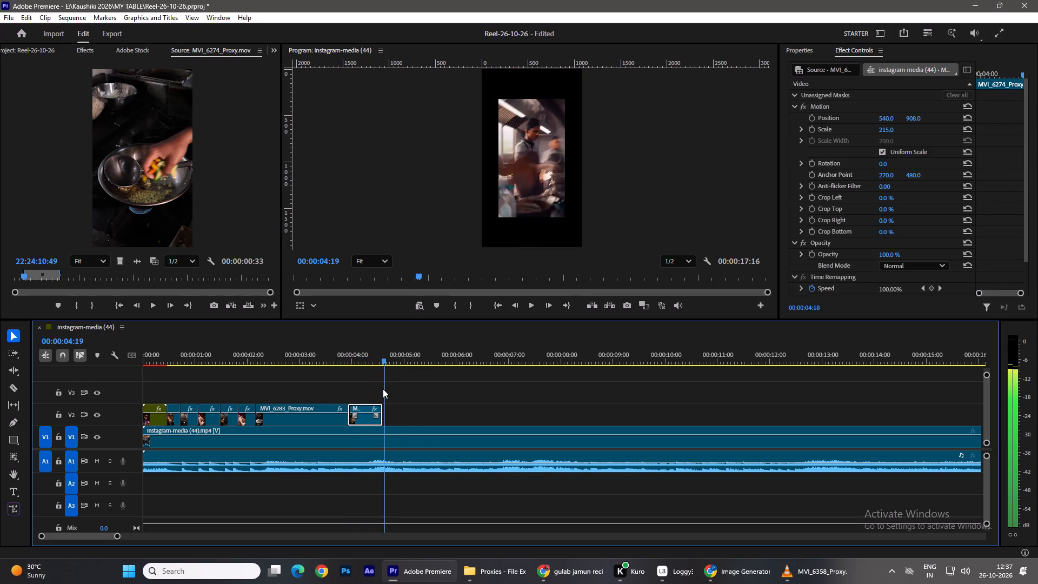
drag(383, 389, 393, 391)
click(14, 52)
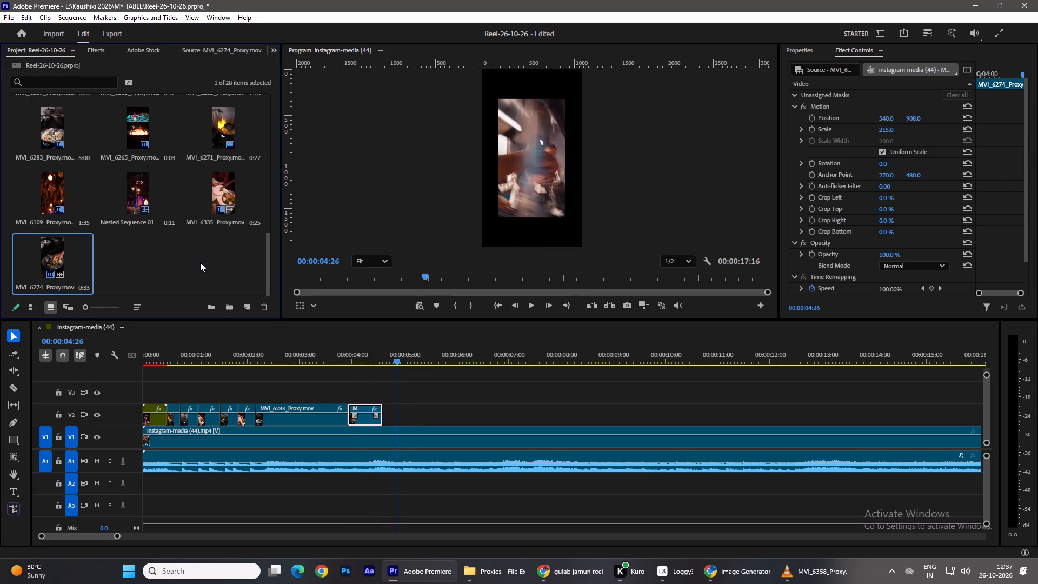
key(ctrl+i)
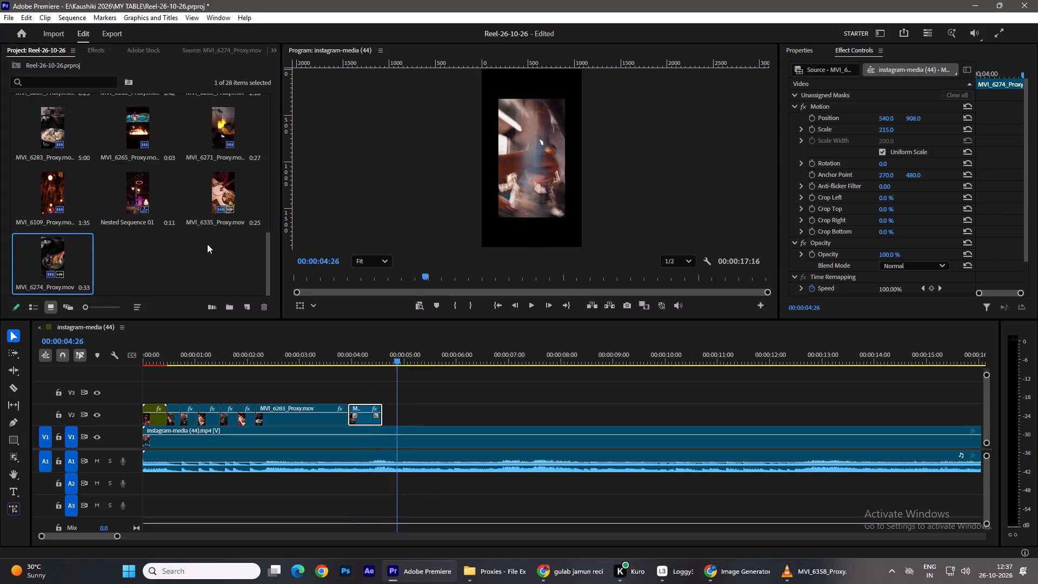
scroll(465, 343, down, 20)
scroll(465, 343, down, 13)
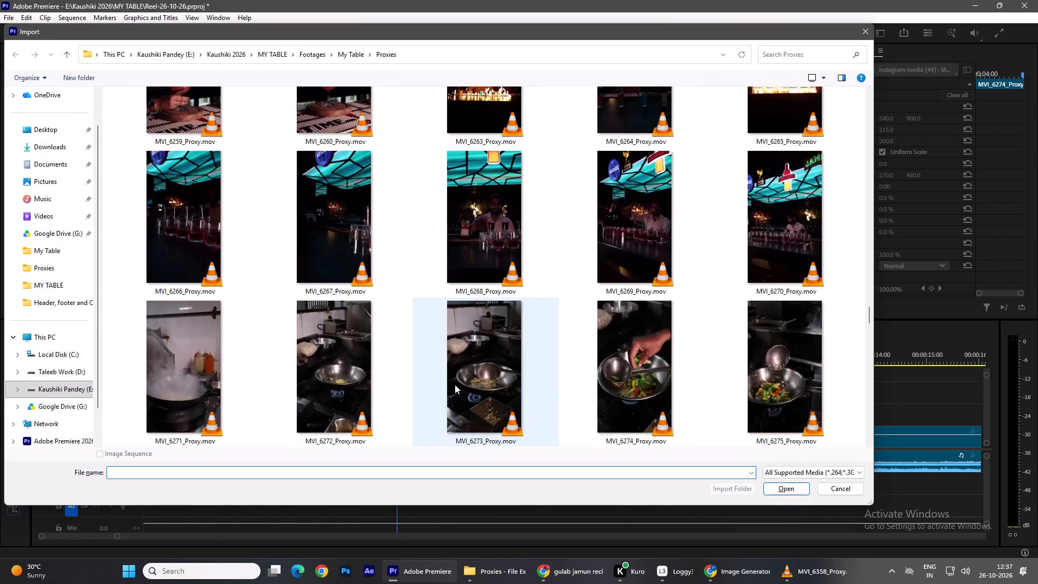
scroll(455, 384, down, 5)
scroll(458, 397, up, 1)
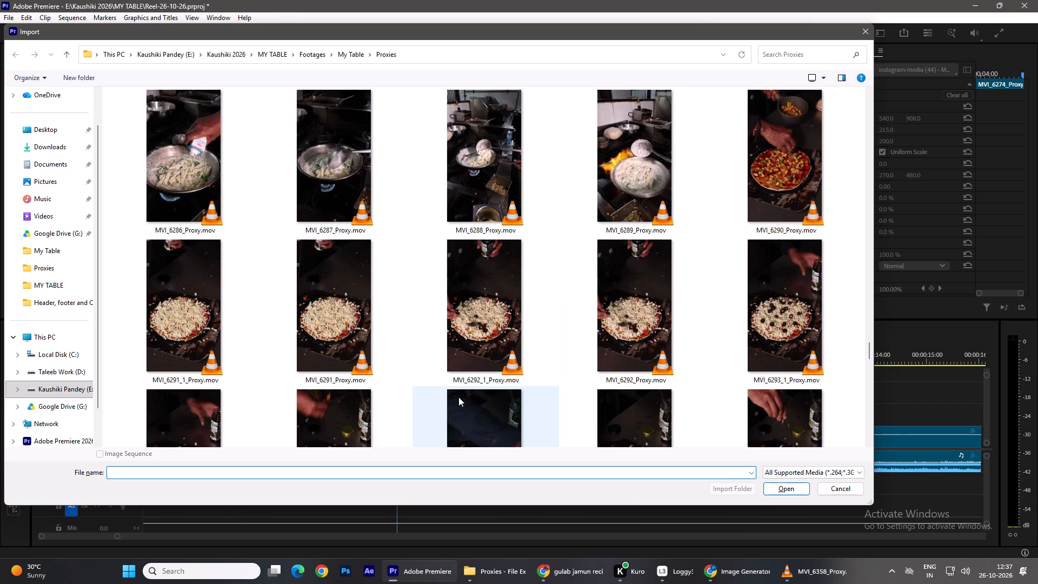
scroll(514, 333, down, 1)
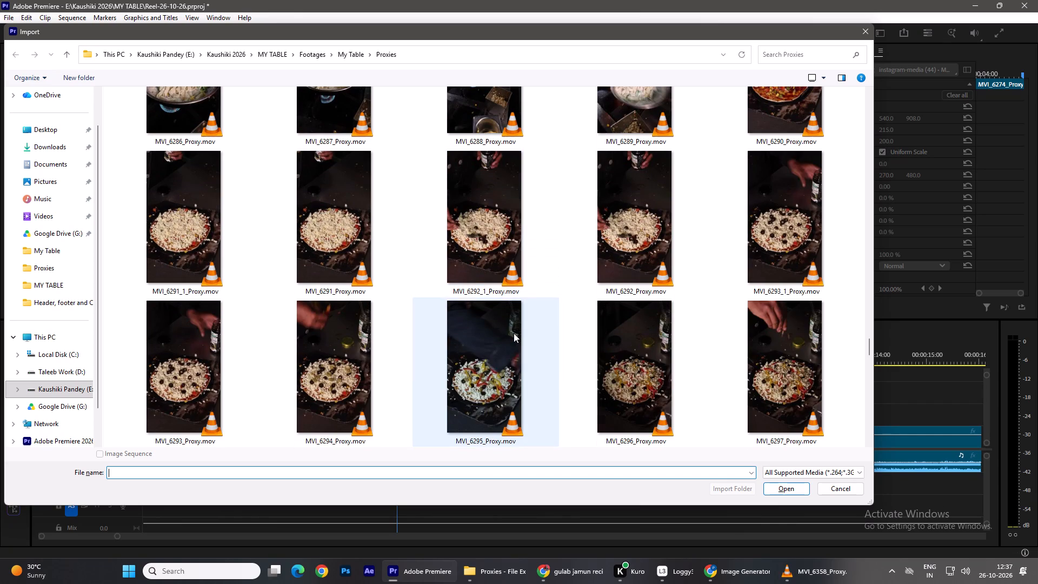
double_click(766, 361)
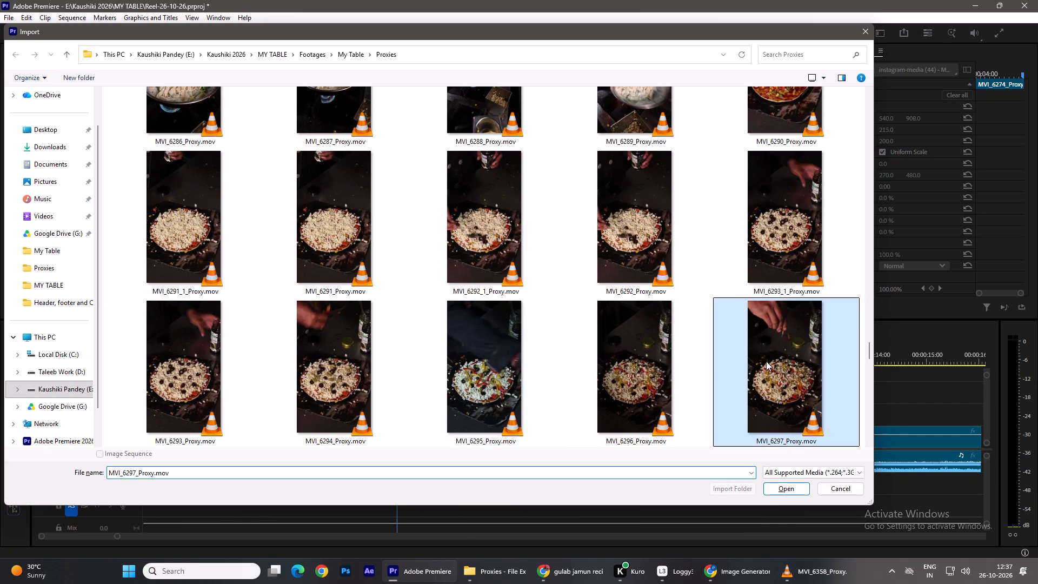
double_click(125, 249)
Mark MVI_6297_Proxy.mov from 22:27:39:38 to 22:27:41:25 and place its video only on V2 after the vegetable-adding clip.
drag(117, 277, 23, 279)
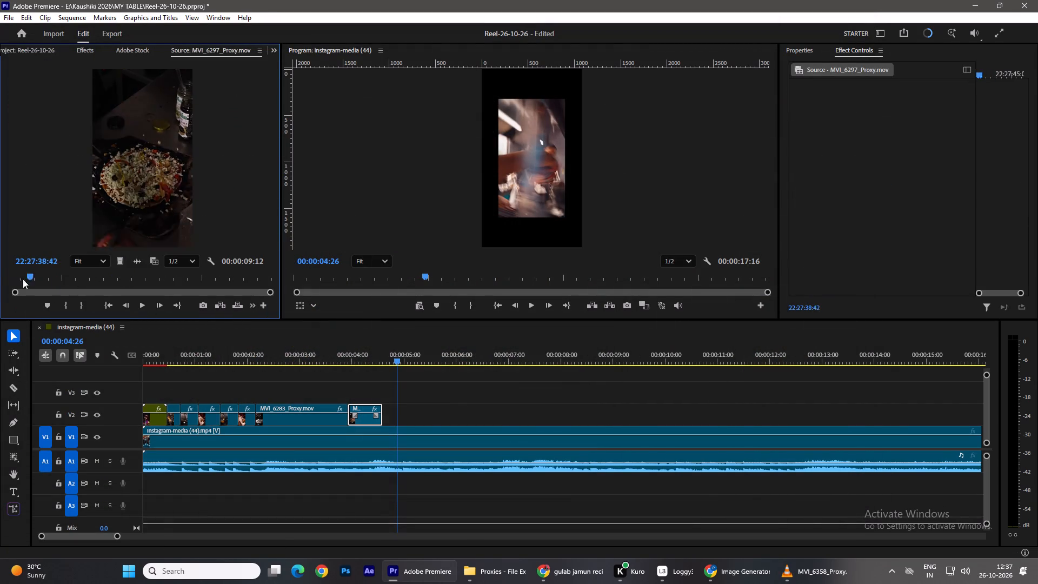
drag(23, 279, 162, 290)
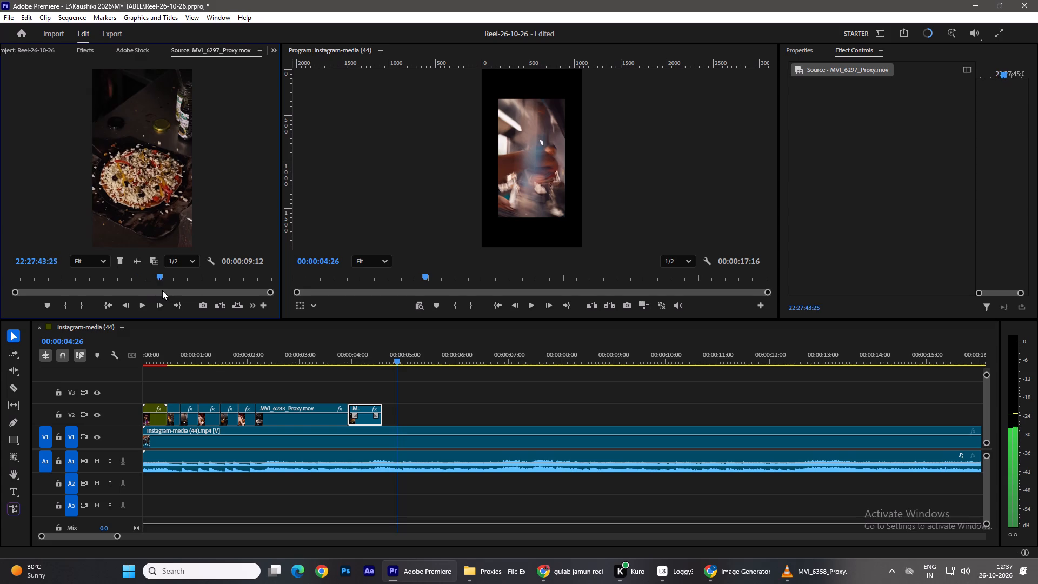
drag(162, 290, 57, 290)
click(66, 303)
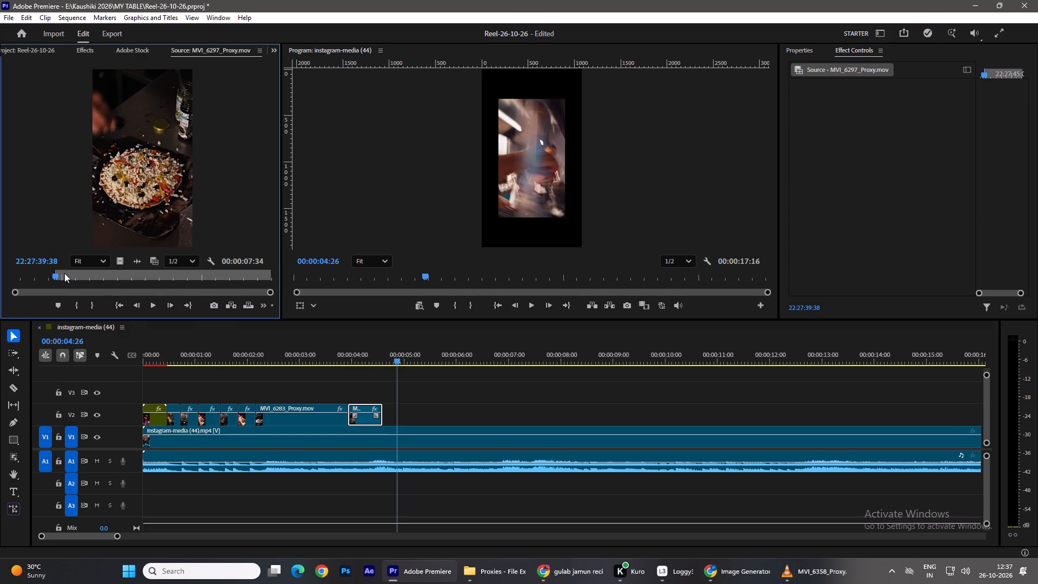
drag(64, 273, 105, 280)
click(94, 304)
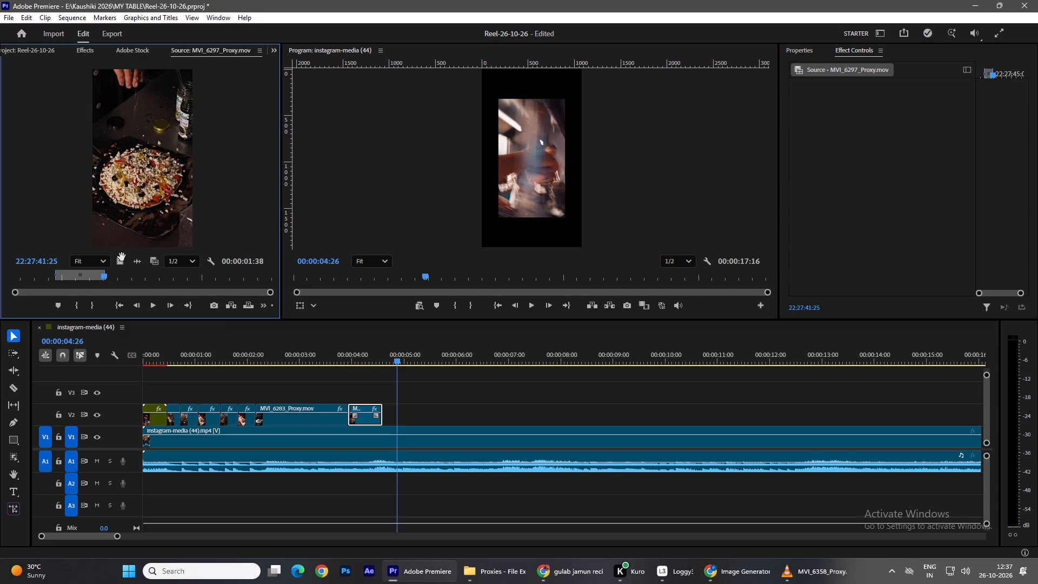
drag(122, 257, 382, 409)
Fit the pizza-topping clip on V2 to the frame.
click(424, 415)
right_click(424, 415)
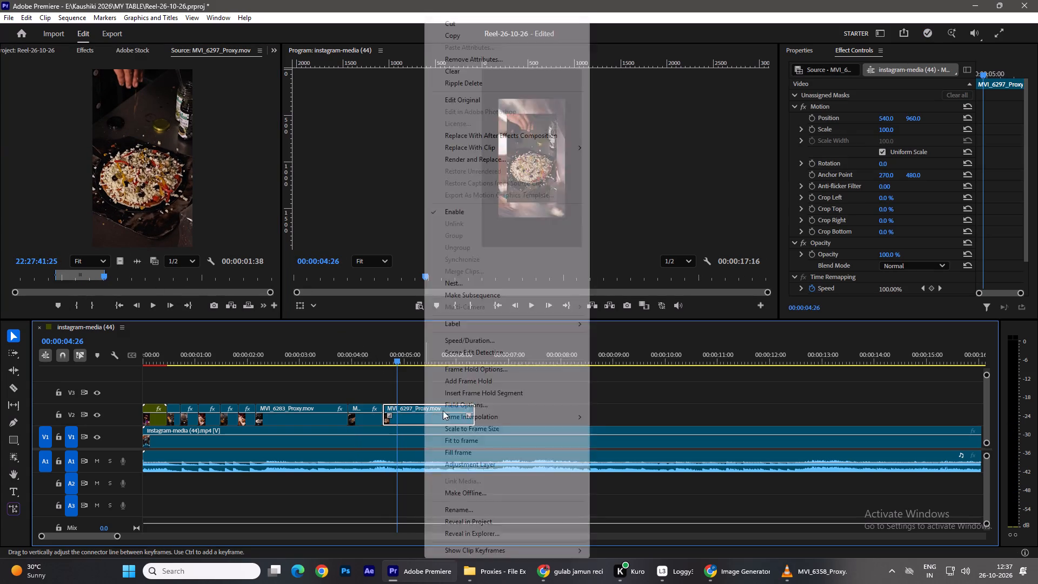
click(458, 444)
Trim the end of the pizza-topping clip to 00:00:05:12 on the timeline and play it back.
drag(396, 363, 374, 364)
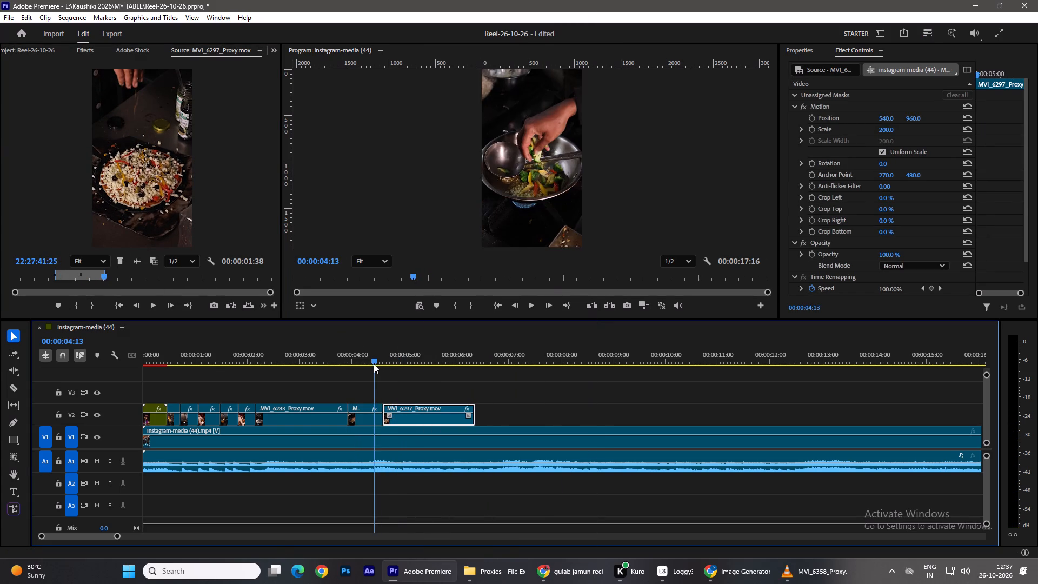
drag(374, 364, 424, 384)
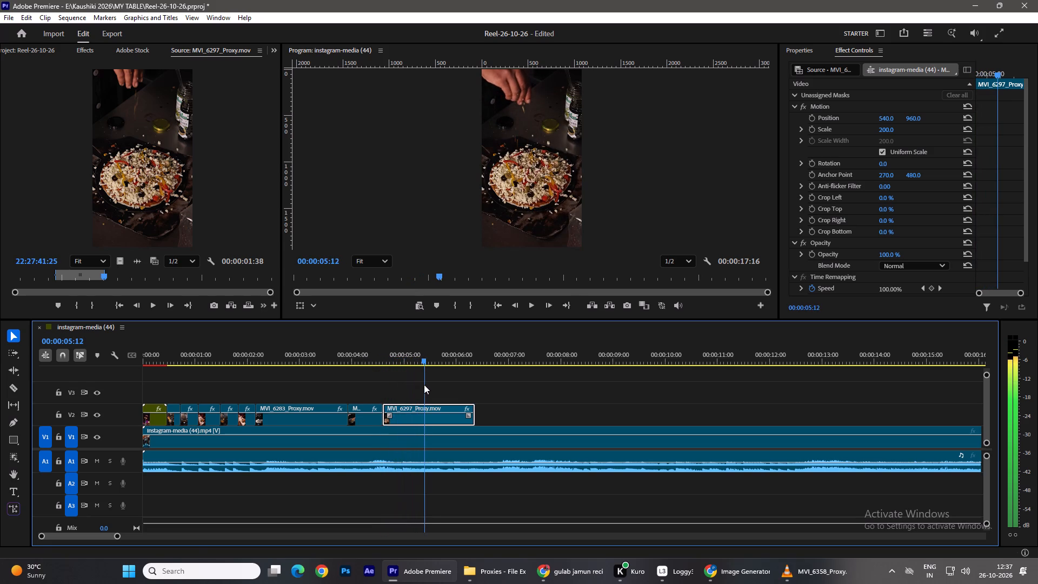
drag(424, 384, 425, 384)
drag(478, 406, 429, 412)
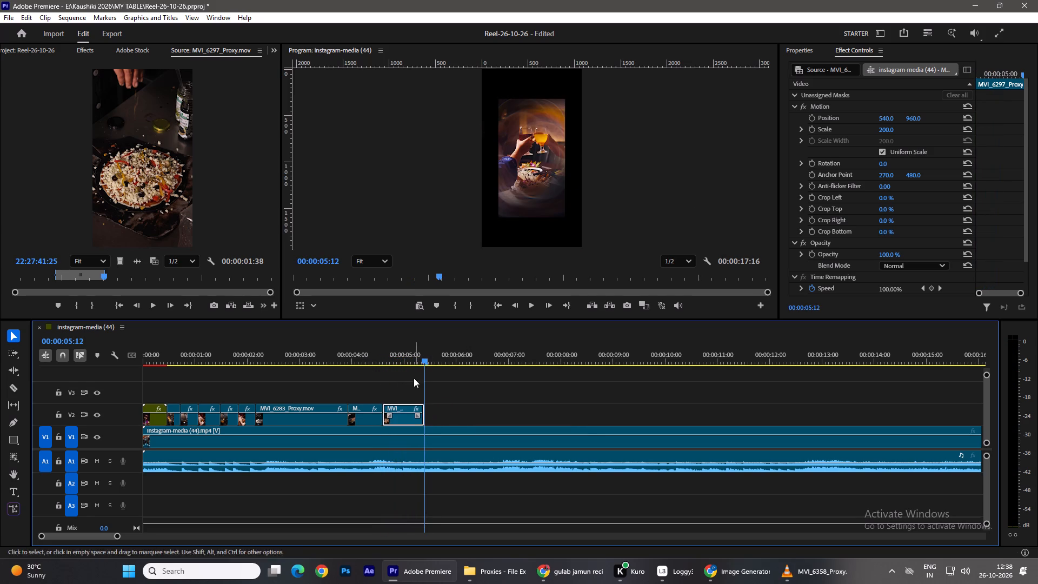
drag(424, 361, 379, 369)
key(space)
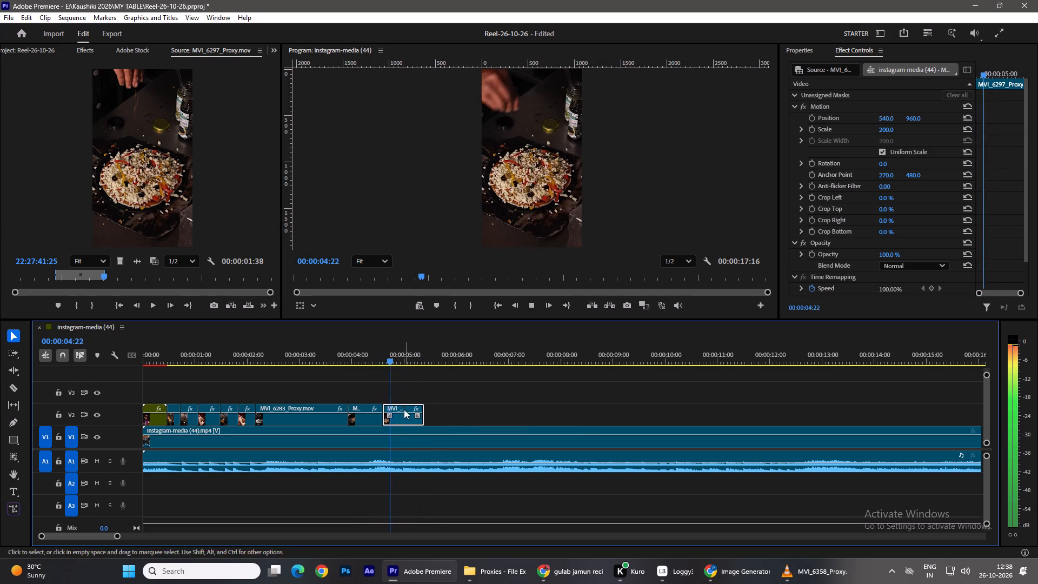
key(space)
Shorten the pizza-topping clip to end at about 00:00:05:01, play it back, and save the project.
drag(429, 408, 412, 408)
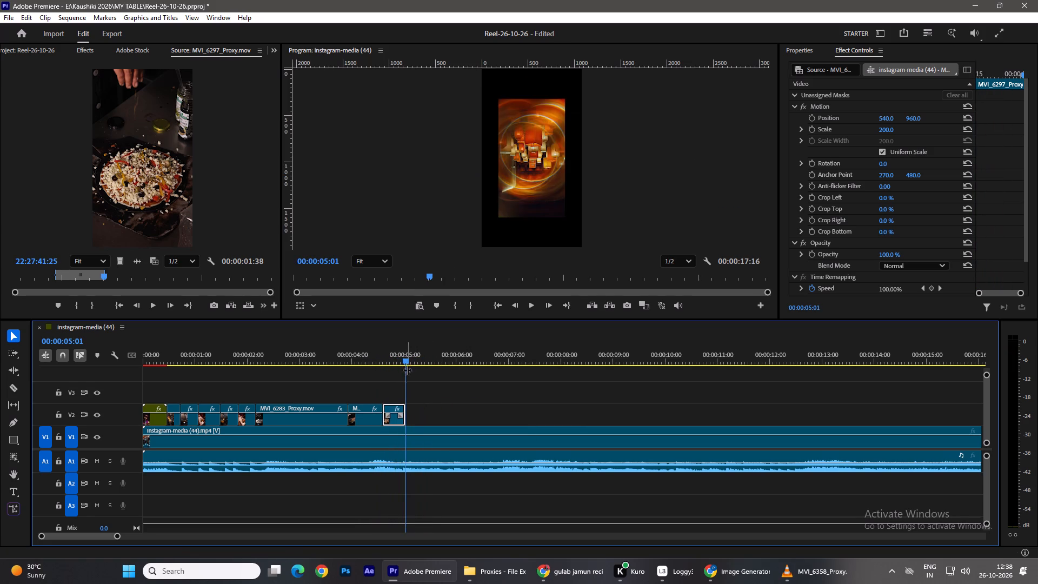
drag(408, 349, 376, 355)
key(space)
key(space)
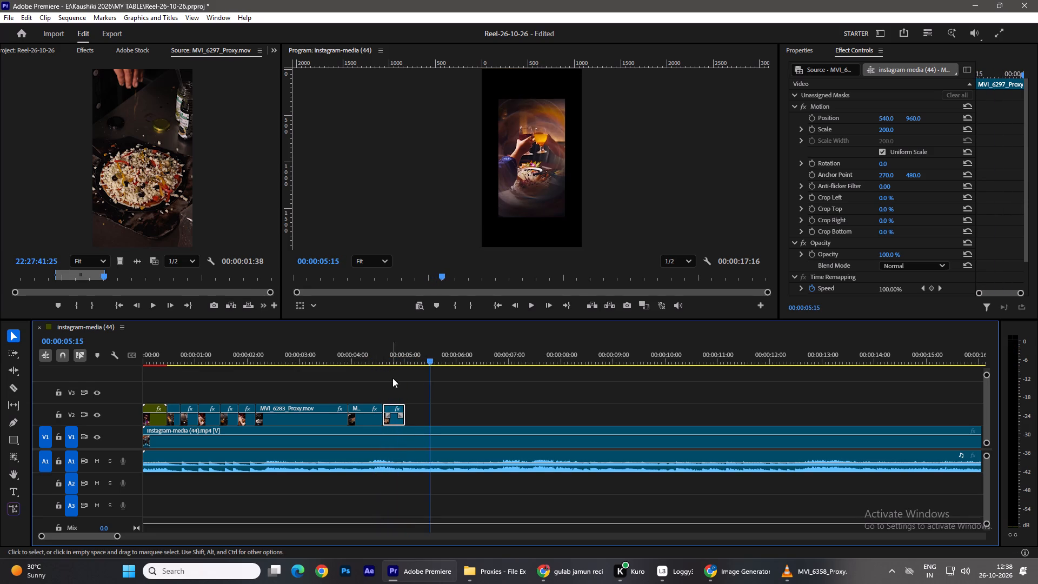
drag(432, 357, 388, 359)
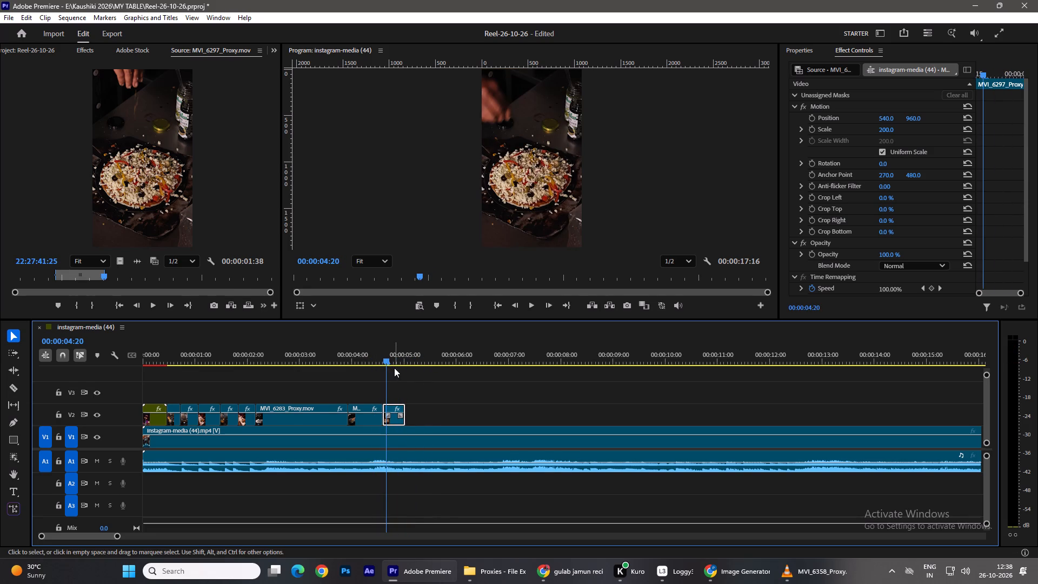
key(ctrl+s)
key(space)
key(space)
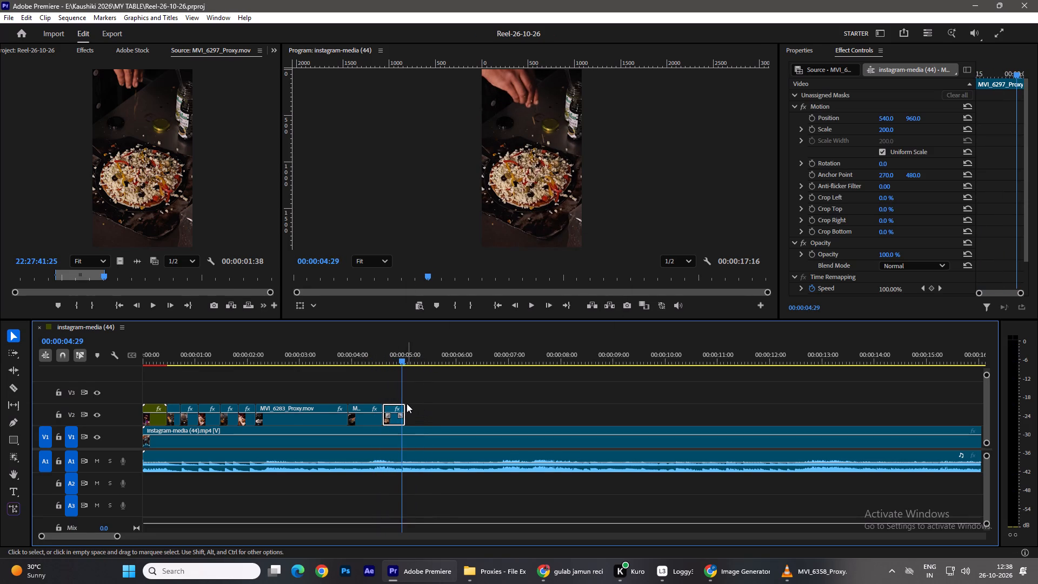
Set the end of the pizza-topping clip a few frames past 00:00:05:01 and save the project.
click(407, 403)
drag(408, 408, 417, 408)
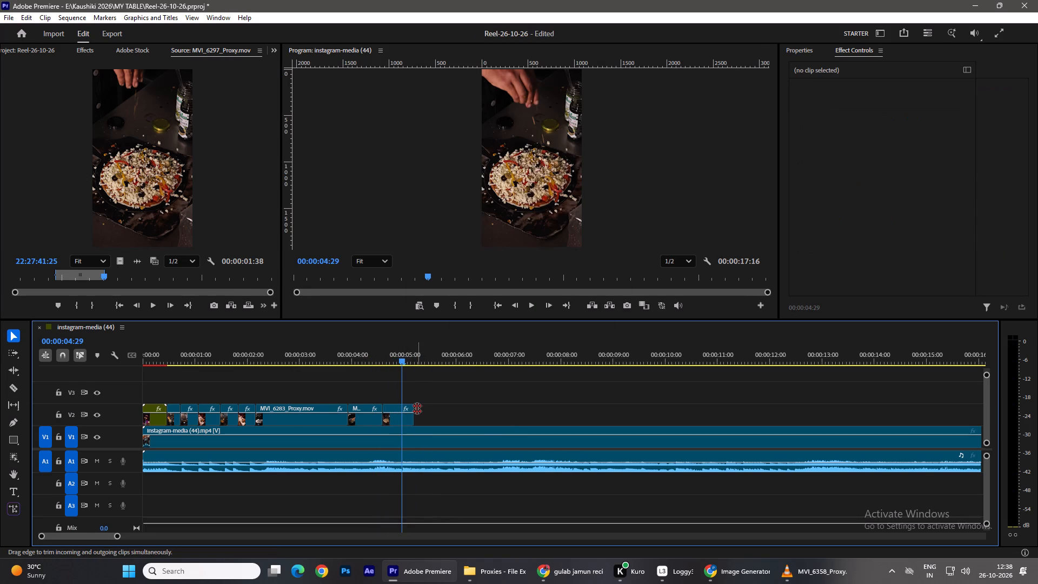
key(ctrl+s)
Play the sequence from its start through the V2 clips to review the edit against the reference.
drag(401, 355, 0, 358)
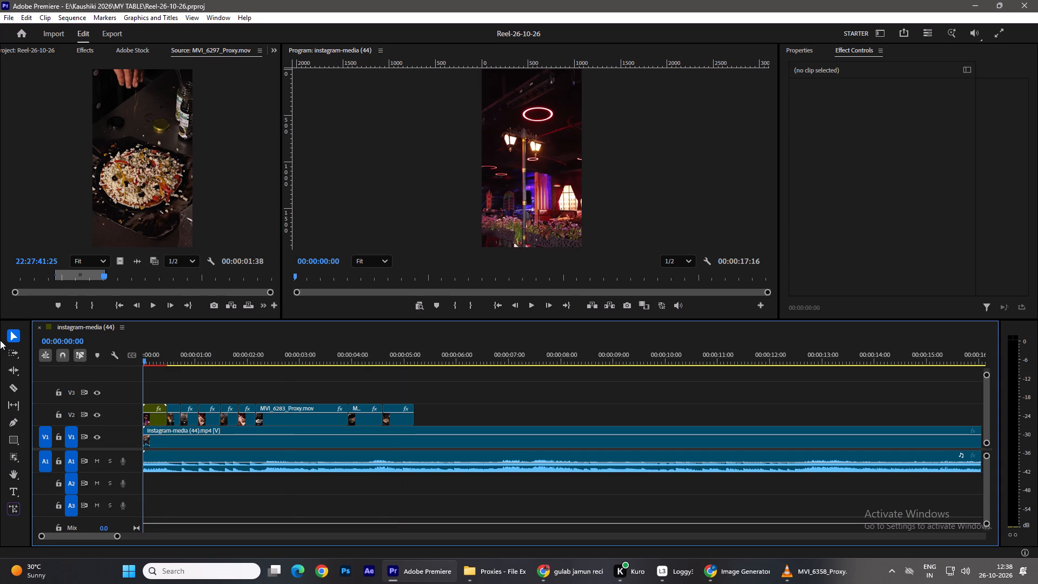
key(space)
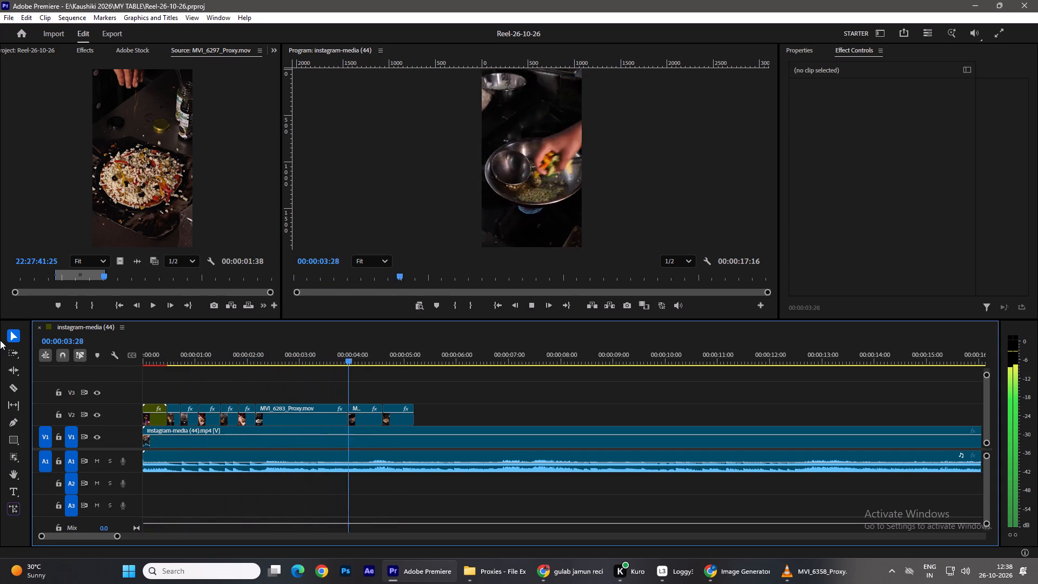
key(space)
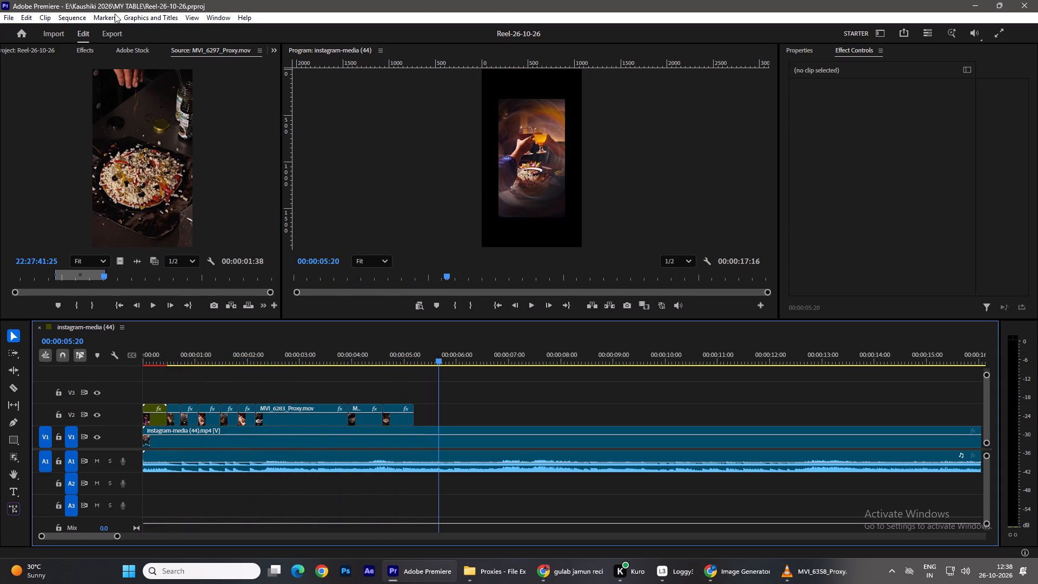
Import MVI_6304_Proxy.mov, the dishes-on-table footage, from the Proxies folder and open it in the source monitor.
click(39, 50)
click(217, 249)
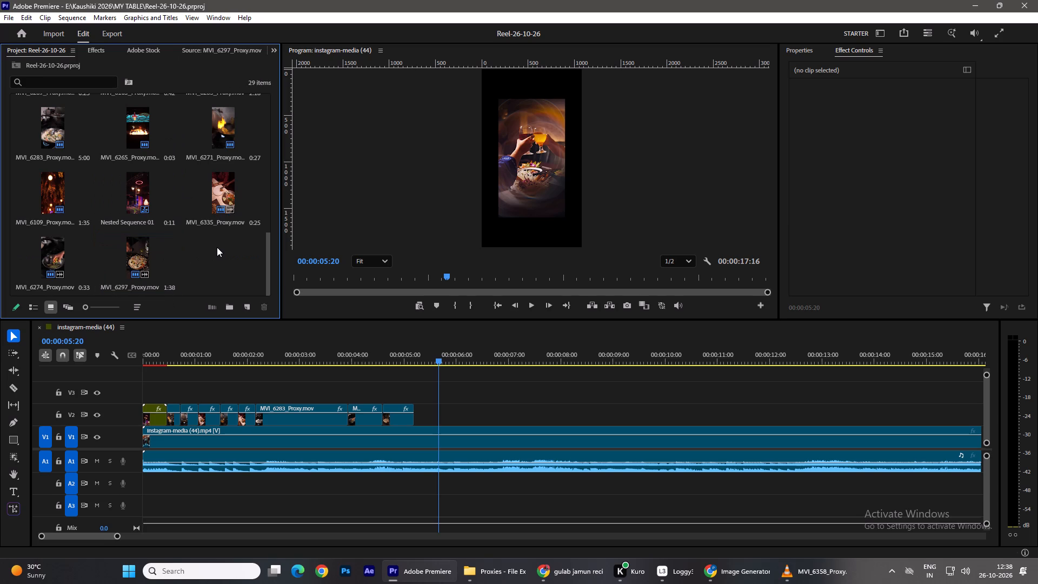
key(ctrl+i)
scroll(391, 291, down, 5)
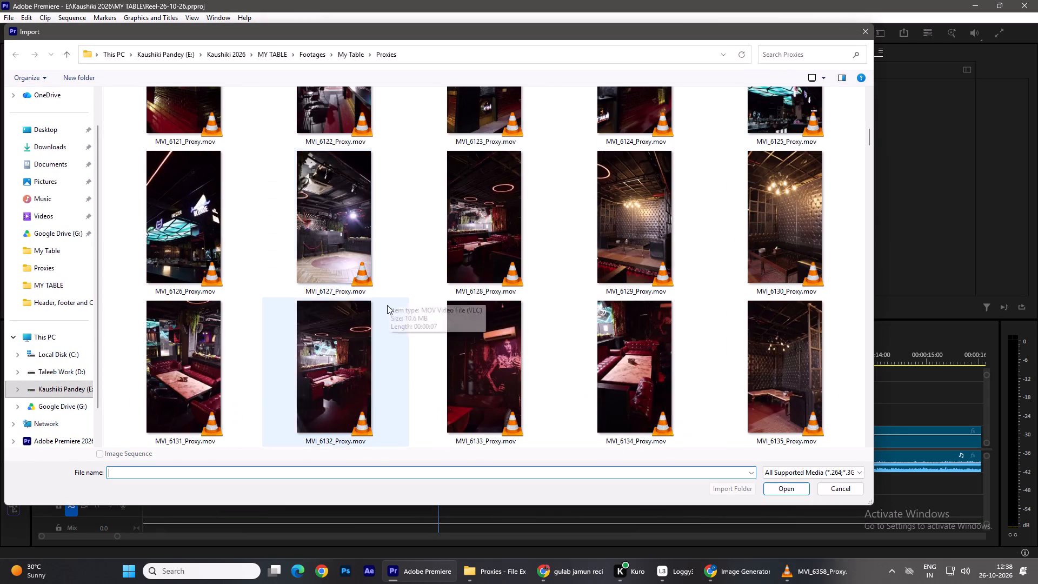
scroll(403, 339, down, 7)
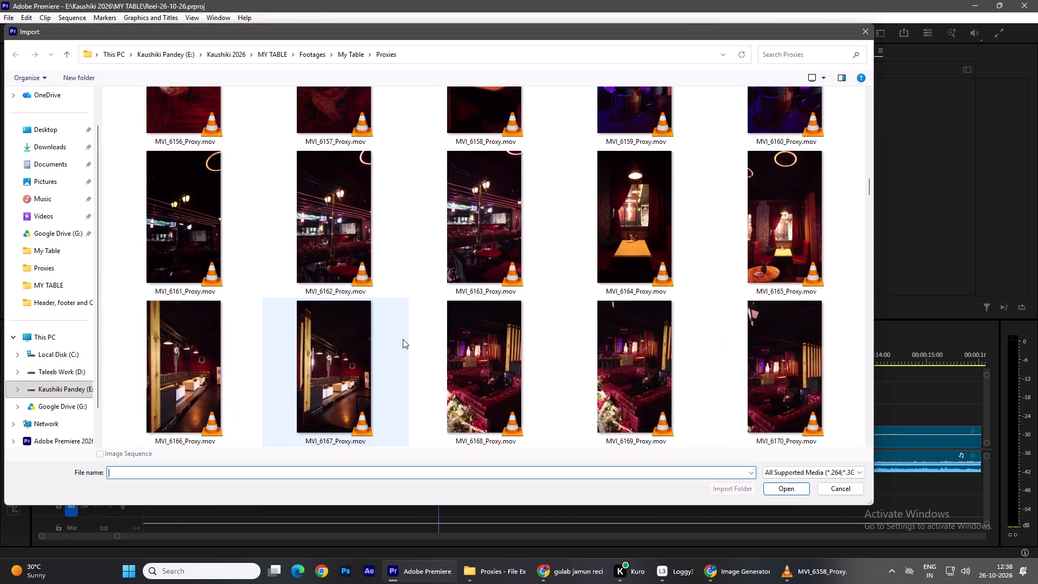
scroll(403, 339, down, 19)
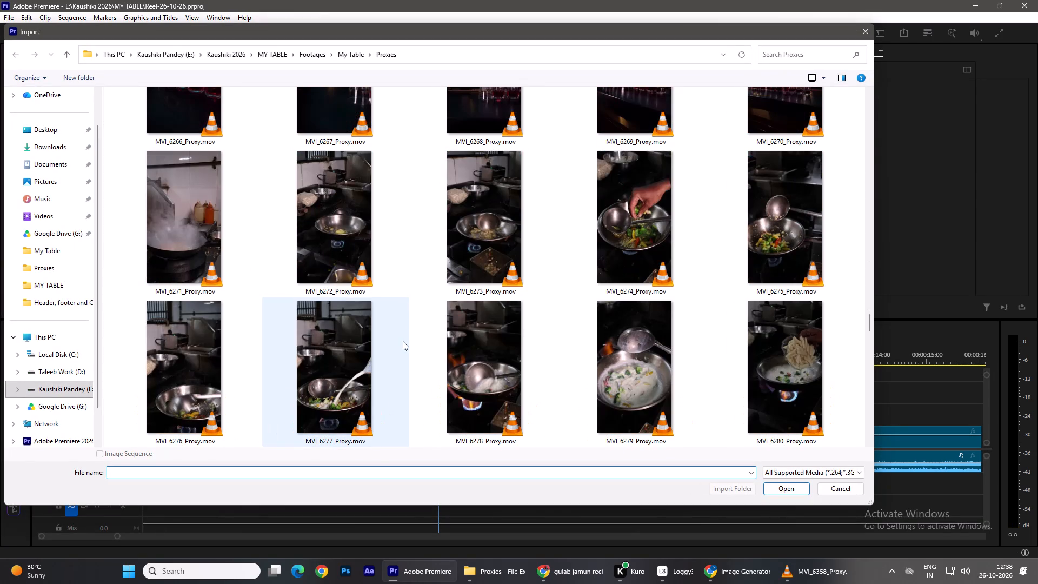
scroll(410, 370, down, 6)
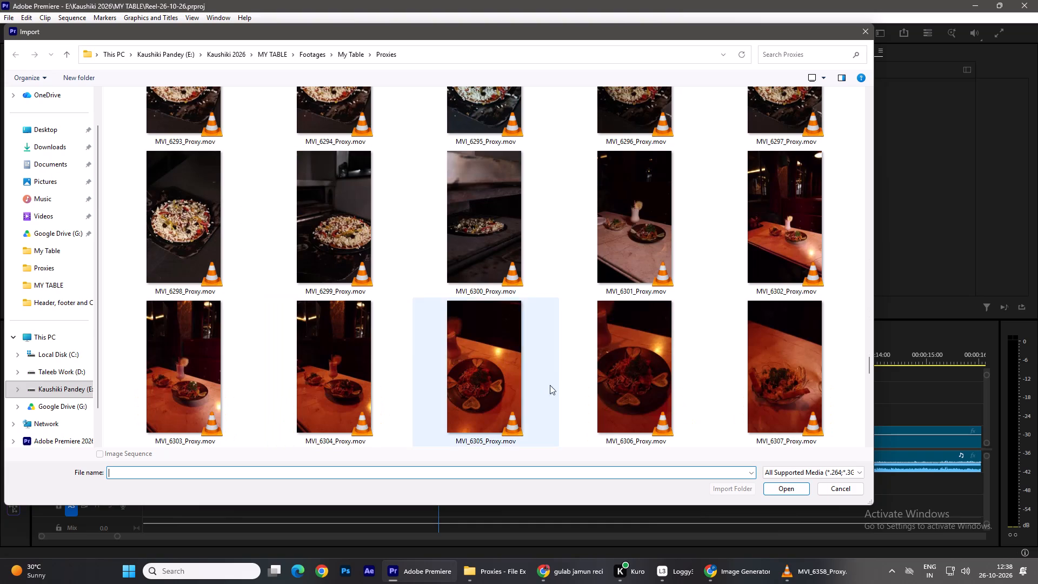
scroll(420, 409, down, 1)
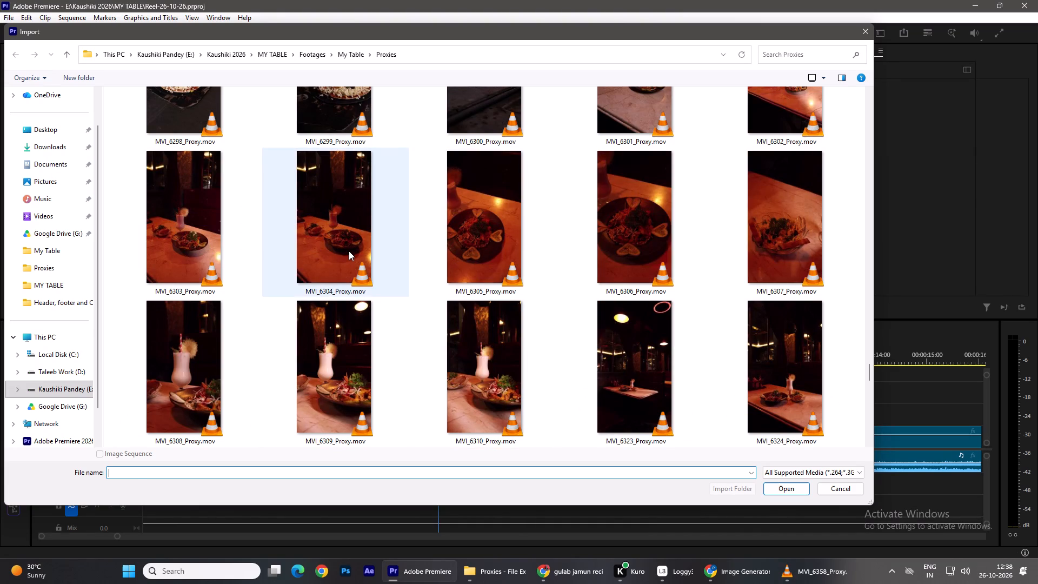
double_click(349, 251)
double_click(242, 255)
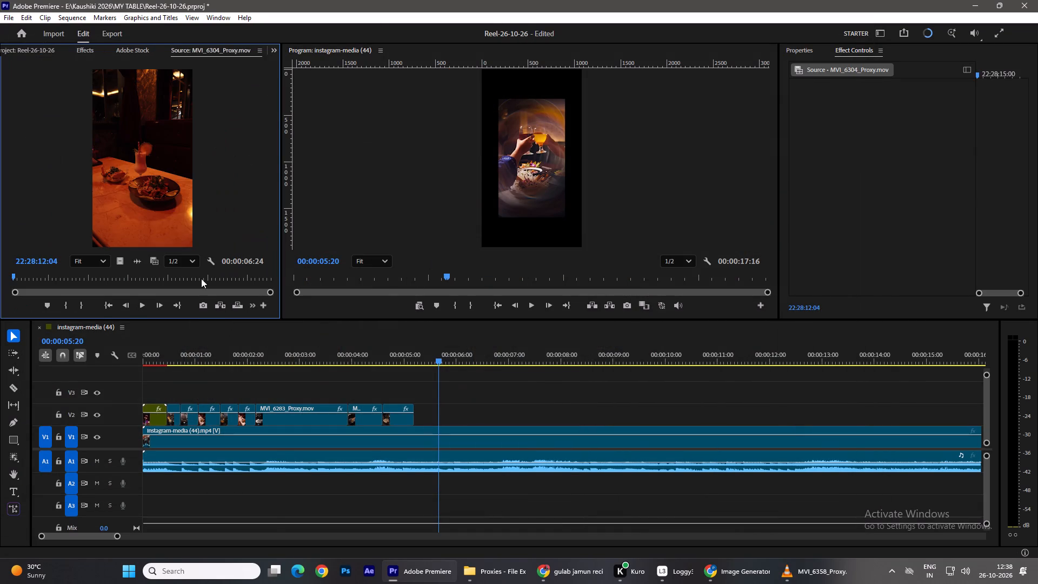
Mark a 00:00:01:49 range of MVI_6304_Proxy.mov ending at 22:28:16:05 and place its video only on V2 after the pizza-topping clip.
drag(197, 279, 95, 294)
click(71, 302)
drag(100, 276, 157, 283)
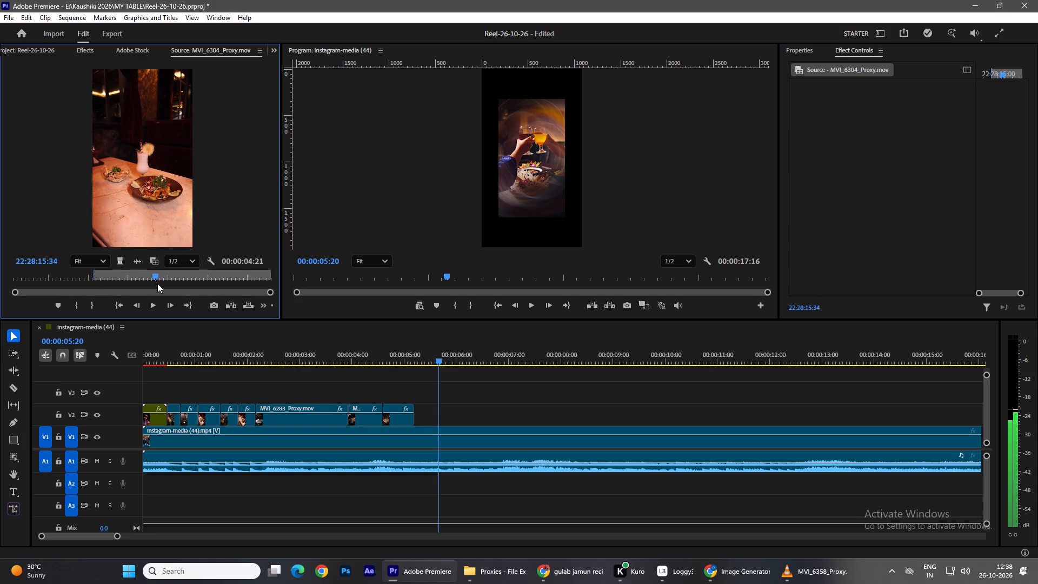
drag(157, 283, 174, 283)
click(89, 304)
drag(118, 263, 522, 441)
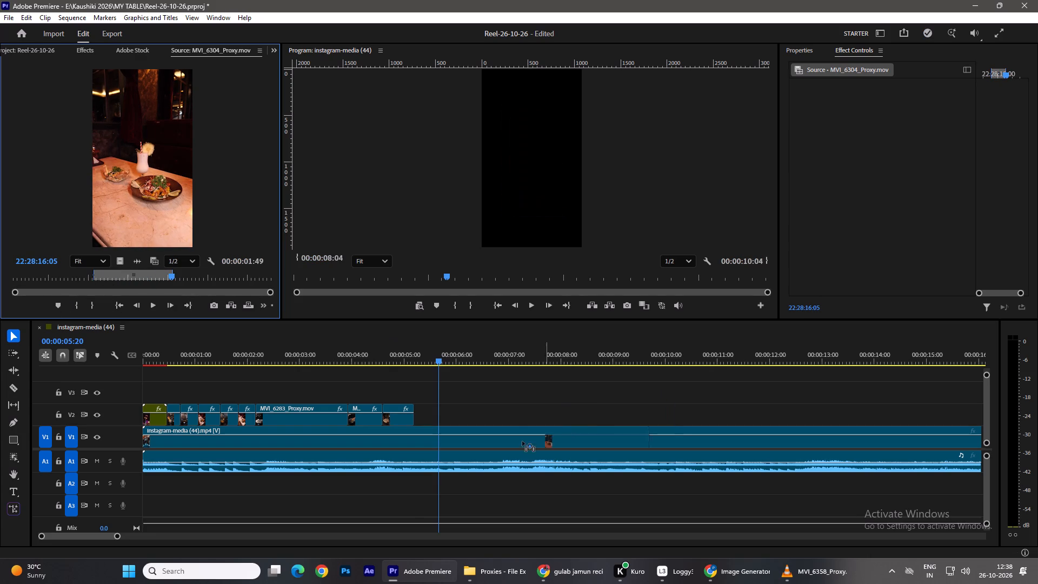
drag(522, 441, 412, 411)
Fit the dishes-on-table clip on V2 to the frame, adjust its Scale to 142 and vertical Position to 902, and save.
click(468, 410)
right_click(468, 410)
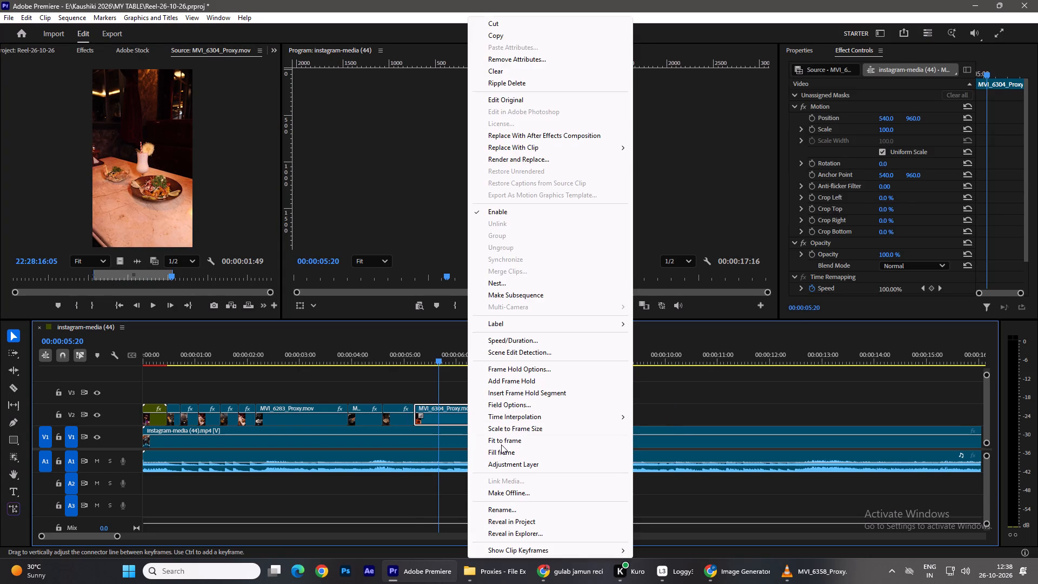
click(502, 445)
drag(888, 130, 920, 125)
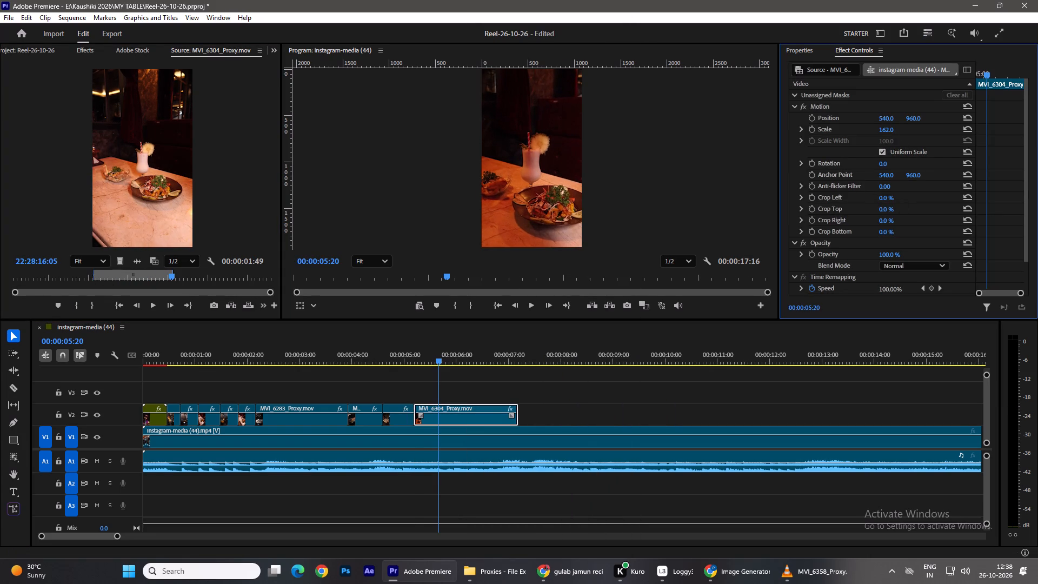
drag(920, 125, 899, 121)
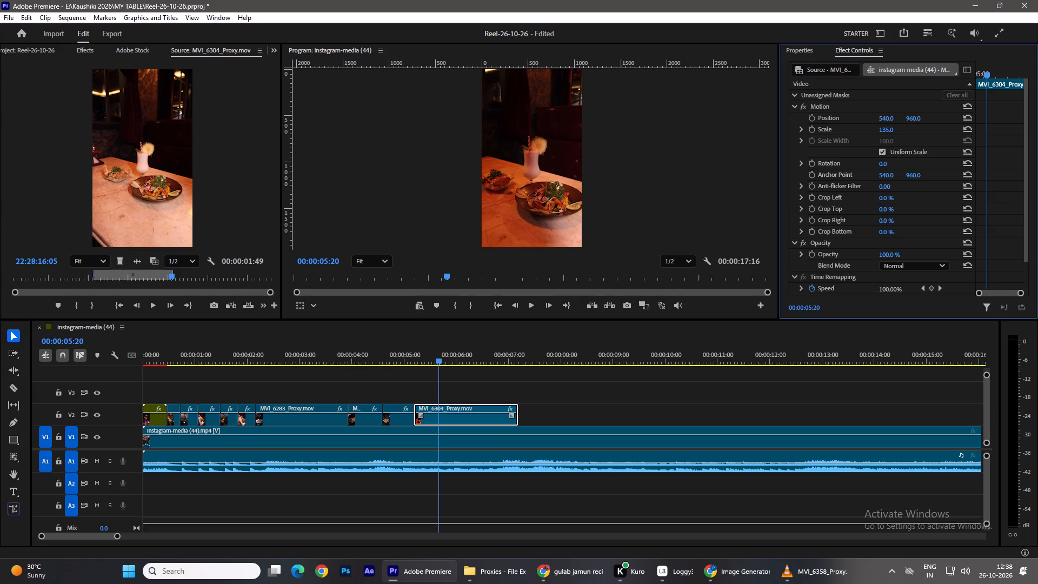
drag(899, 121, 904, 122)
drag(909, 117, 910, 149)
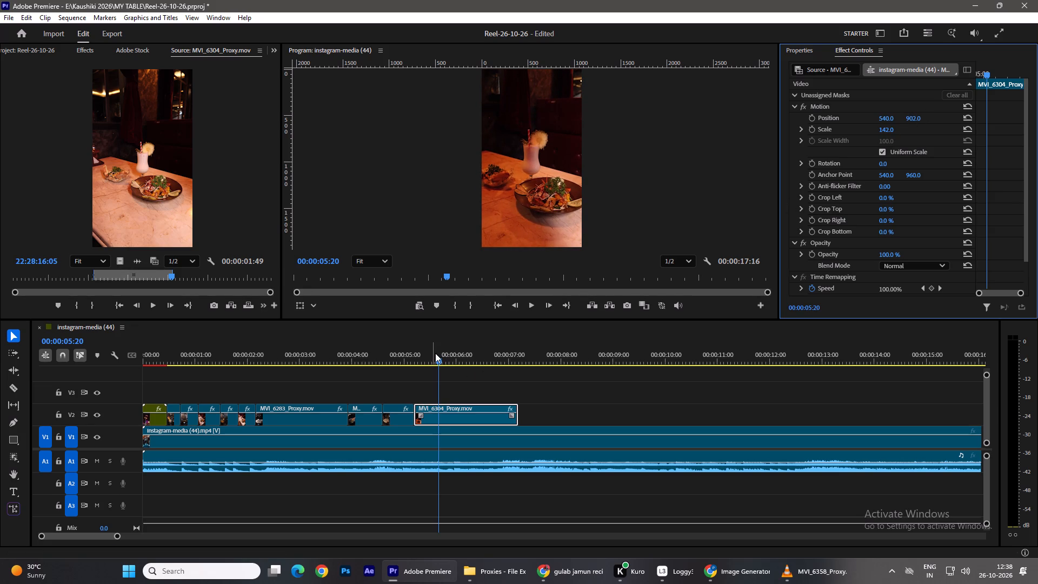
key(ctrl+s)
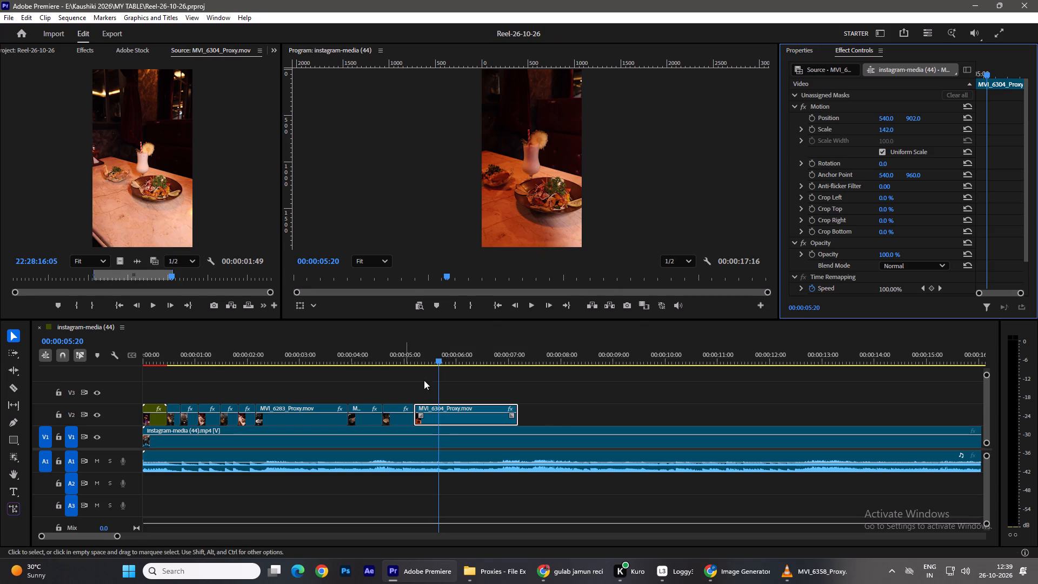
Play the dishes-on-table clip on V2 from its start to its end to review the new framing.
drag(445, 359, 418, 355)
key(ctrl+s)
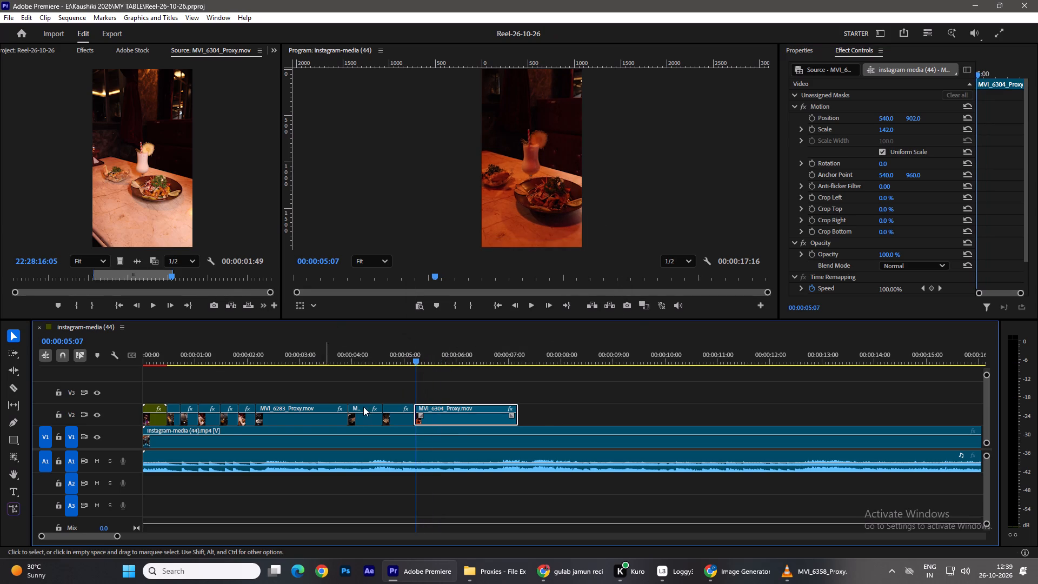
key(space)
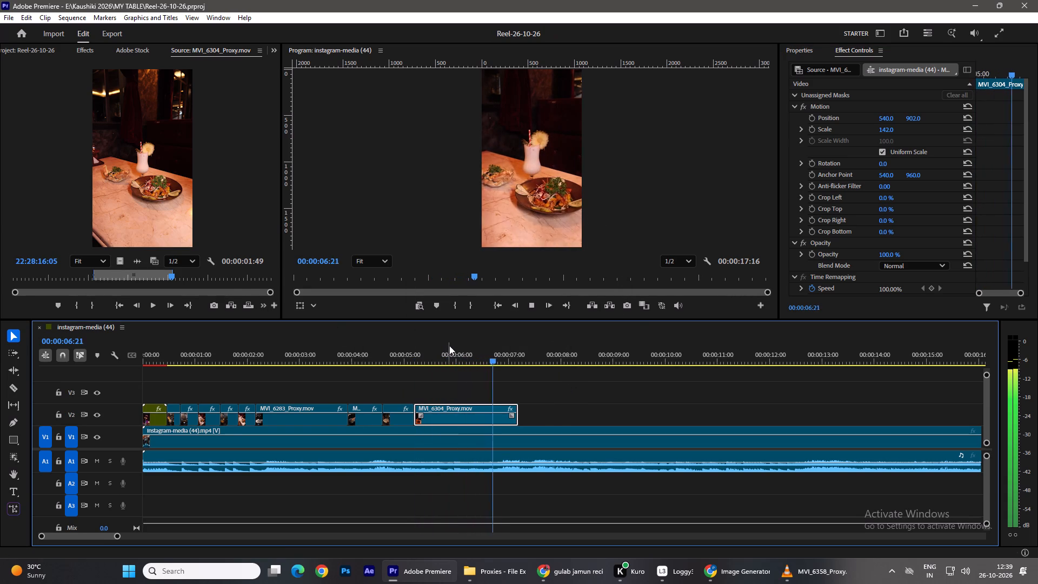
key(space)
key(space)
key(space)
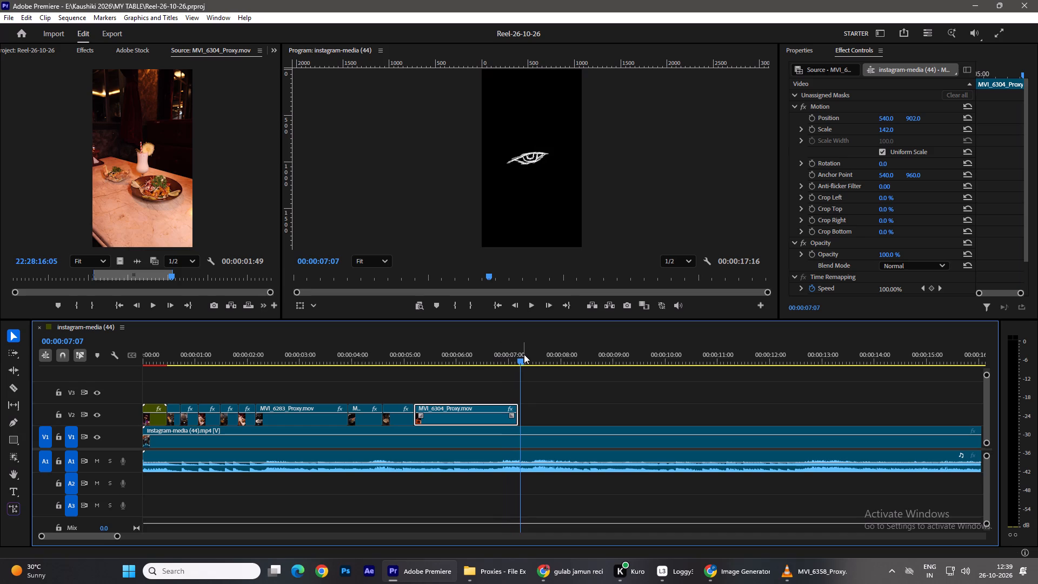
Hide track V2 and view the reference video around the start of the dishes-on-table clip, near 00:00:05:09.
drag(524, 354, 427, 386)
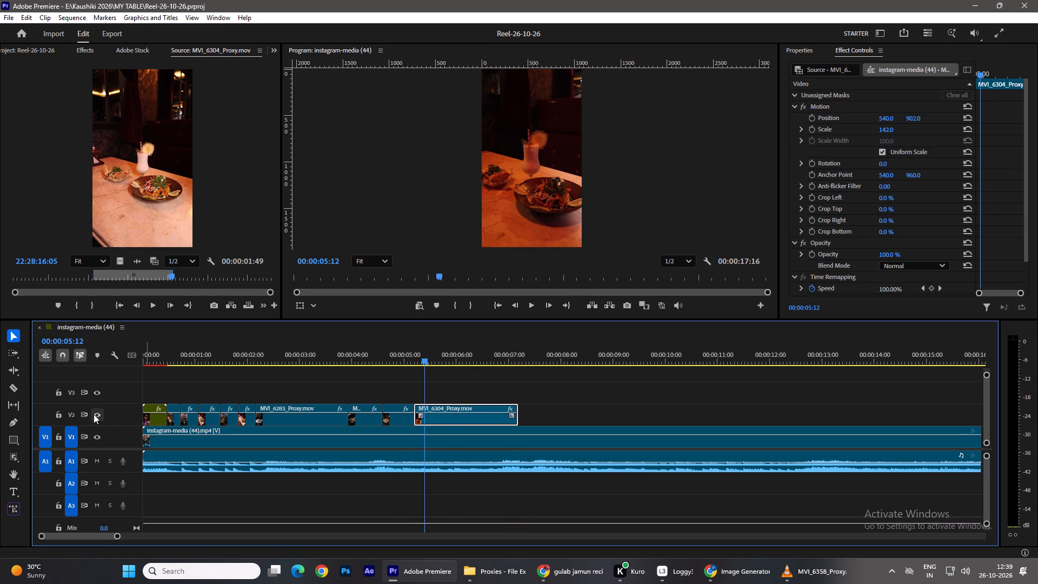
click(94, 414)
click(423, 361)
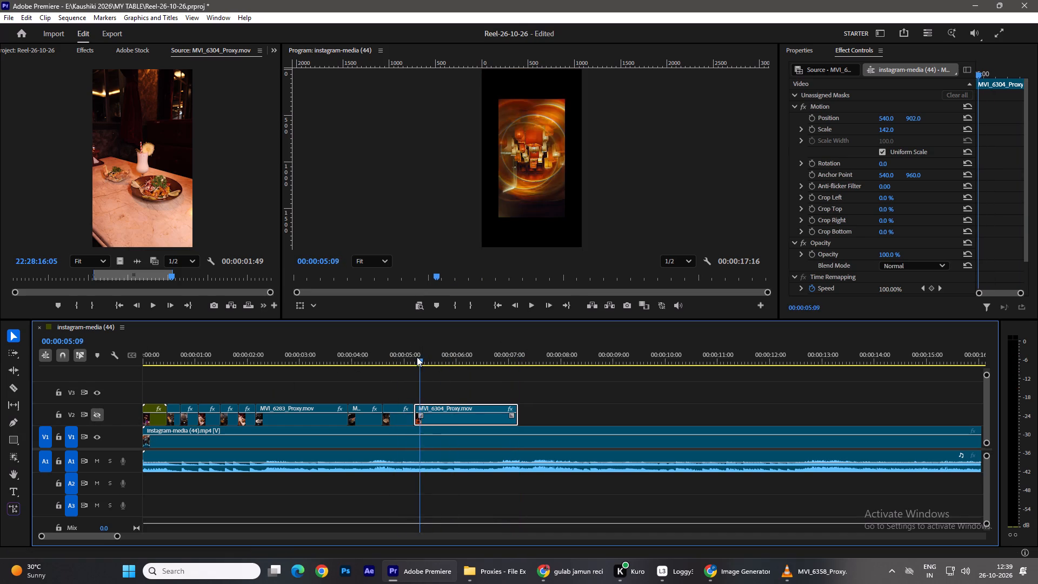